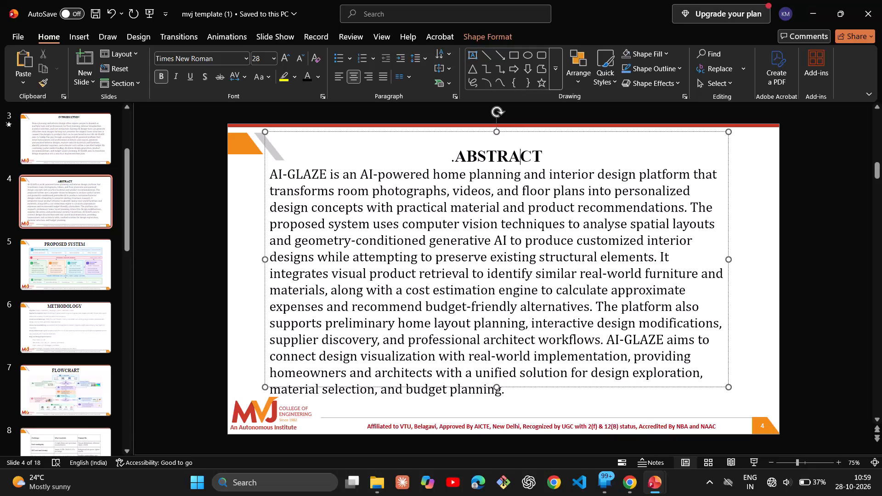
Delete the stray period in front of the ABSTRACT heading on slide 4.
click(547, 152)
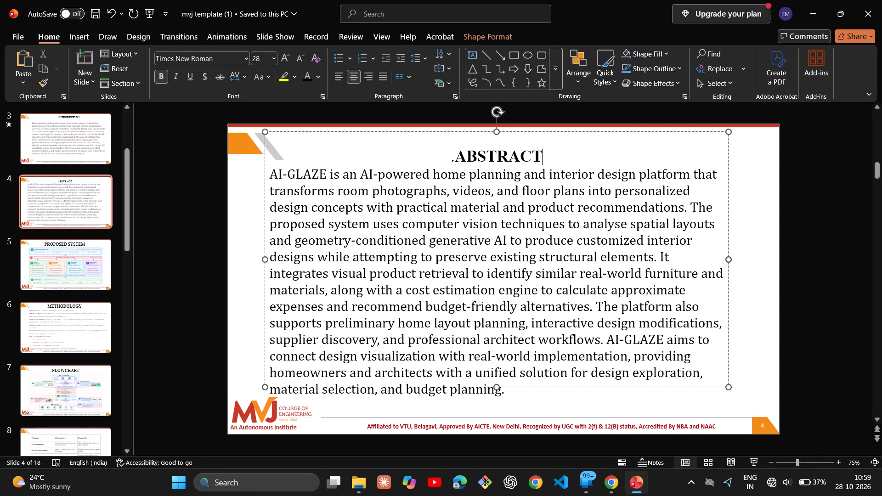
click(458, 158)
key(BackSpace)
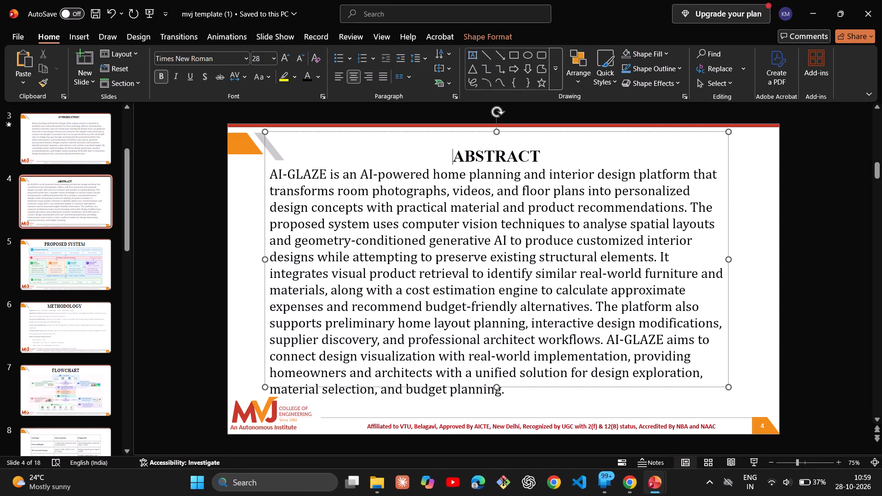
Remove the empty line above the ABSTRACT heading on slide 4.
drag(540, 158, 452, 158)
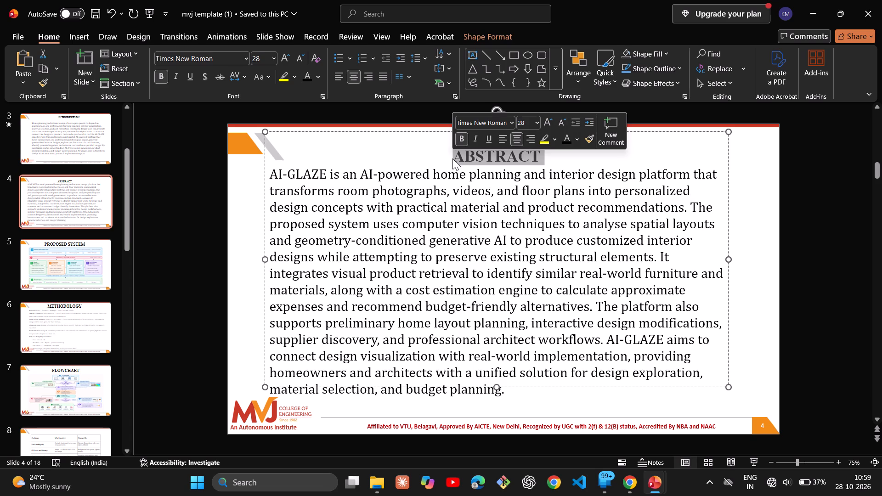
click(578, 166)
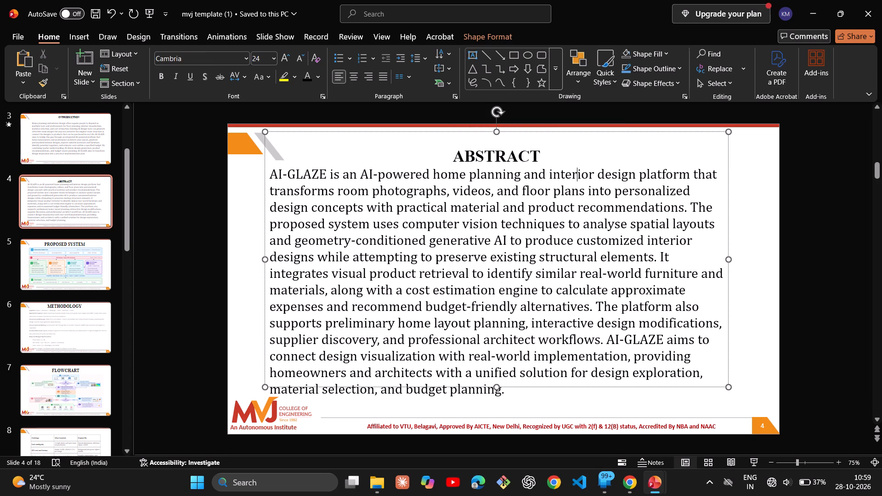
click(460, 143)
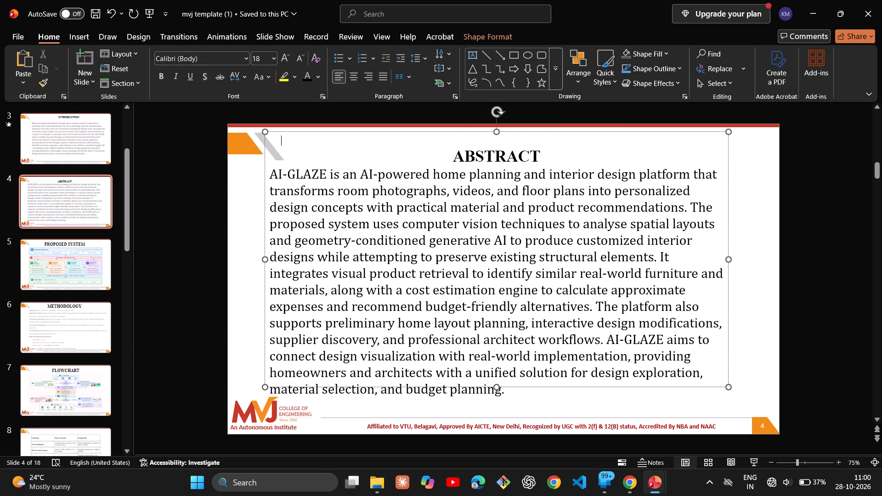
click(448, 153)
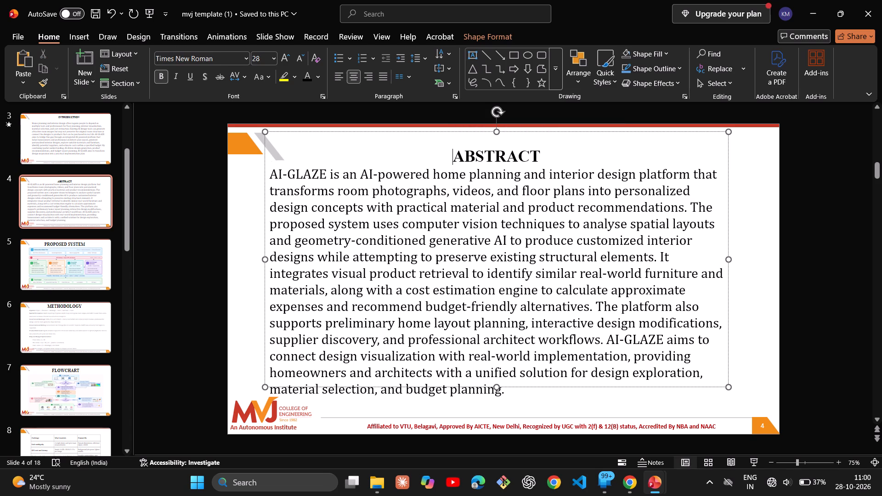
key(BackSpace)
Centre-align the ABSTRACT heading.
drag(373, 141, 292, 142)
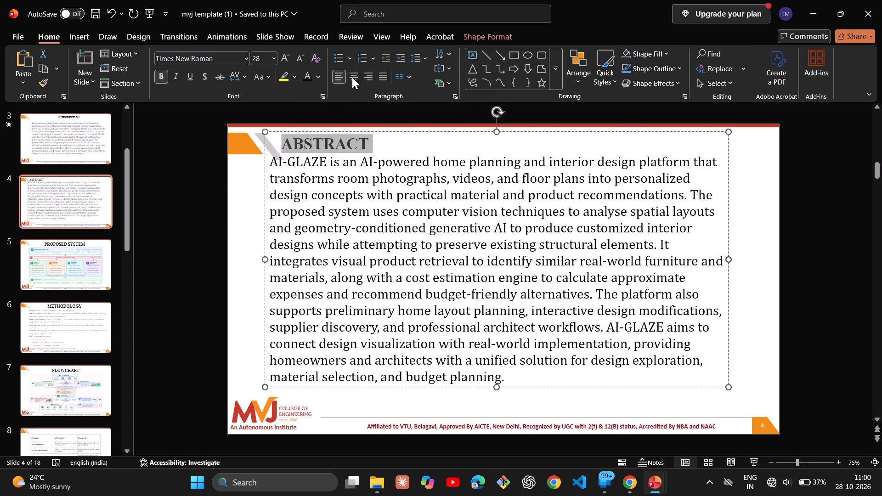
click(352, 77)
Justify the abstract body paragraph on slide 4.
click(294, 192)
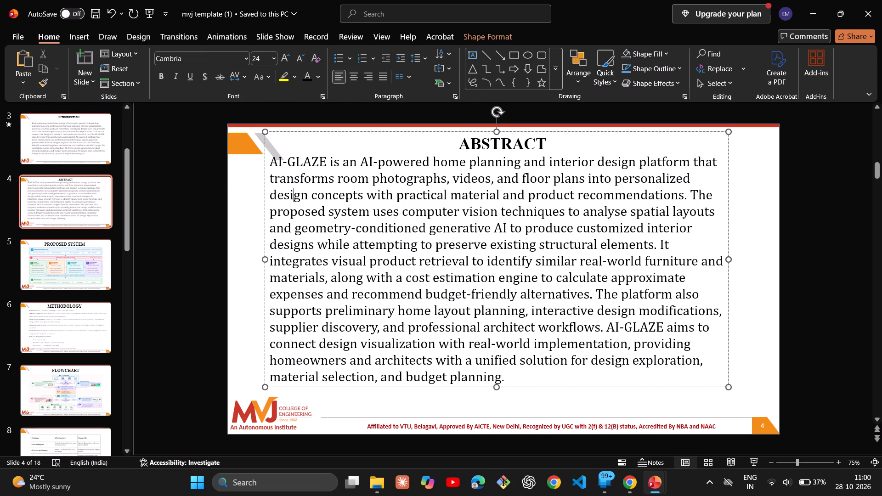
click(269, 158)
click(281, 164)
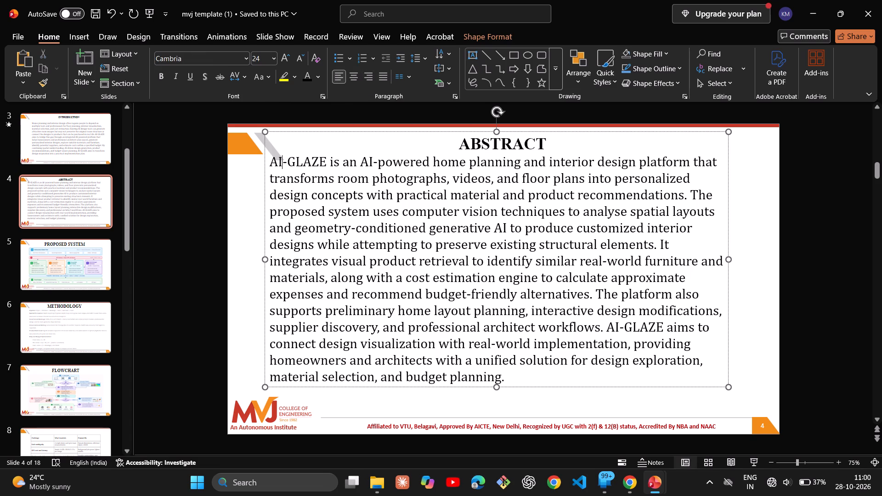
drag(271, 161, 444, 327)
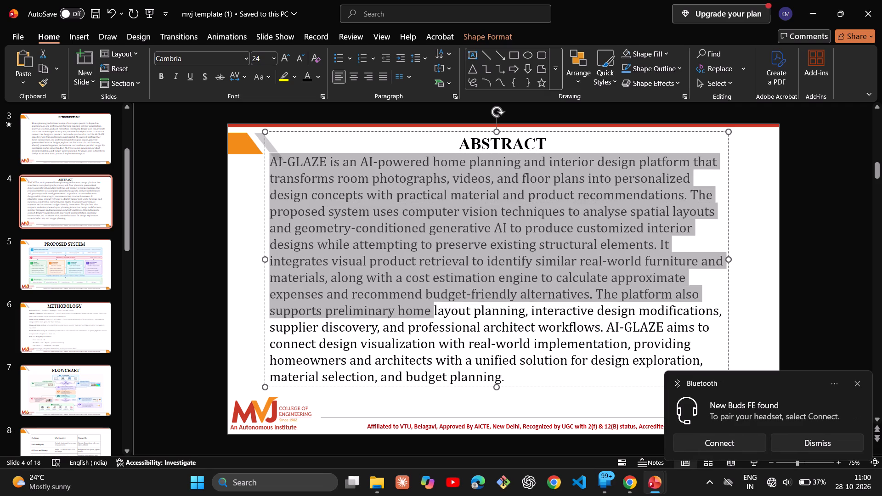
drag(444, 327, 499, 376)
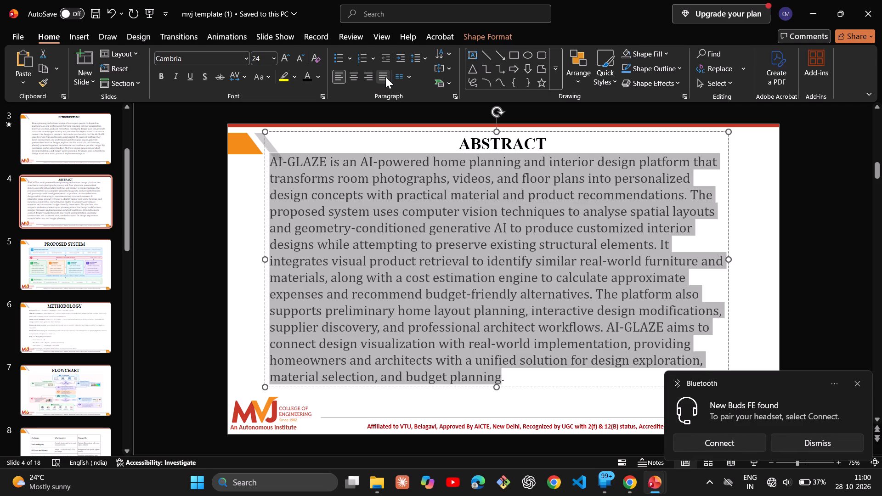
click(385, 75)
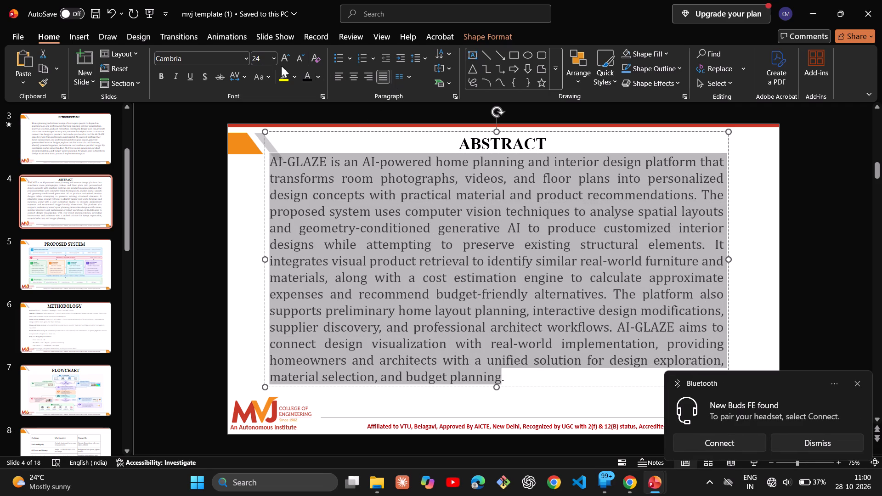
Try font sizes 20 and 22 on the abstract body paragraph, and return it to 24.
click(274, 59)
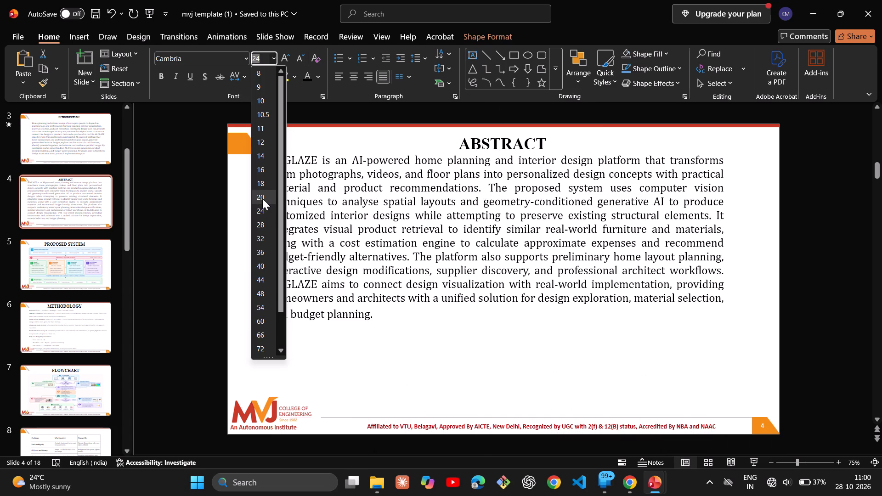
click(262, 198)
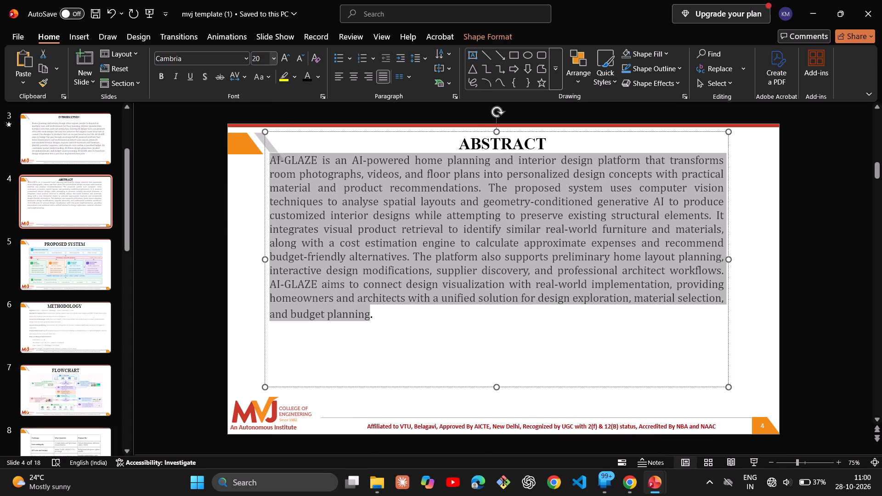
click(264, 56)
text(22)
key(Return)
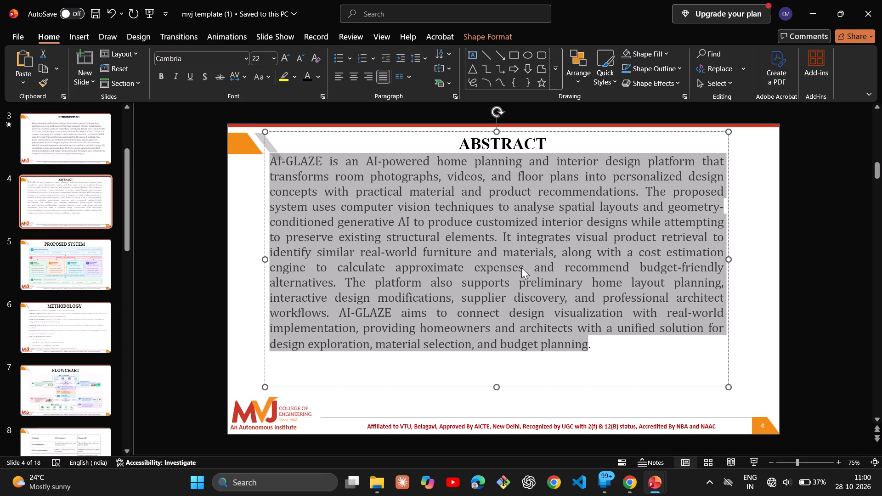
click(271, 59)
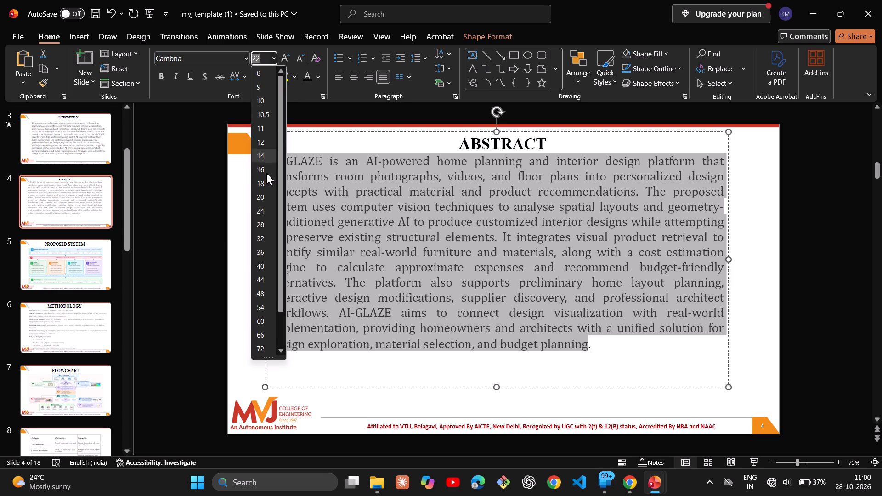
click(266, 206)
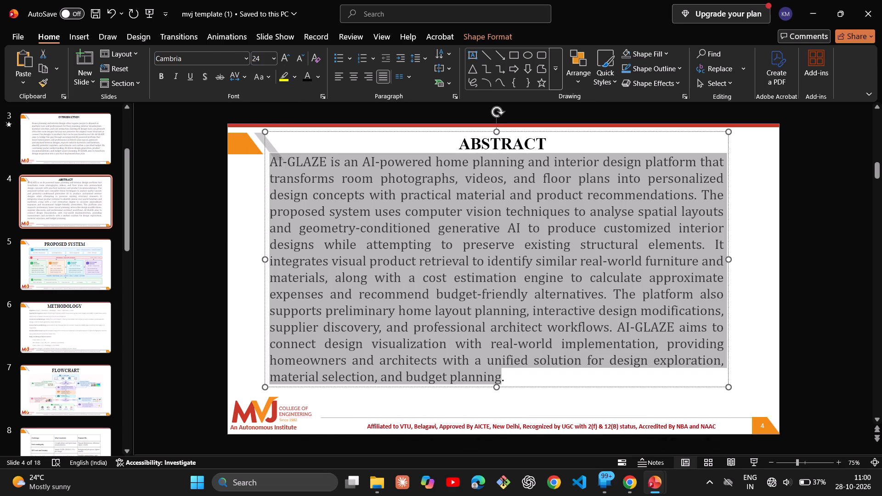
Insert a blank line between the ABSTRACT heading and the body paragraph.
click(554, 144)
key(Return)
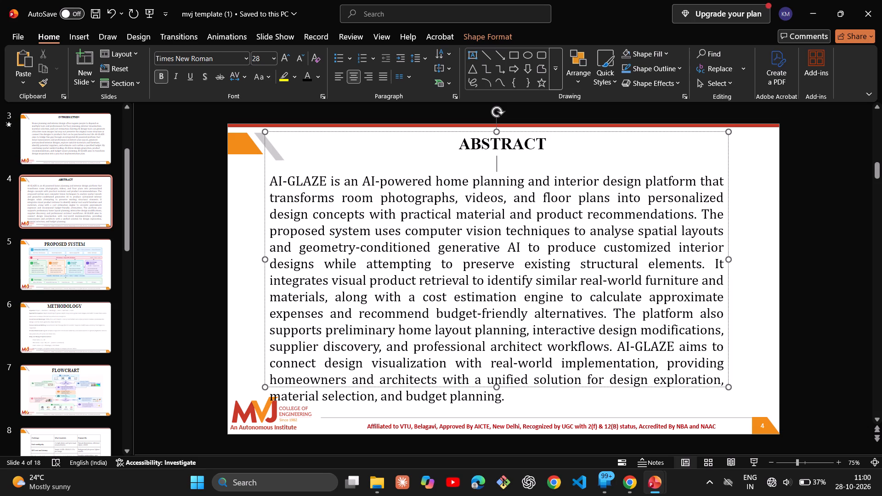
click(396, 143)
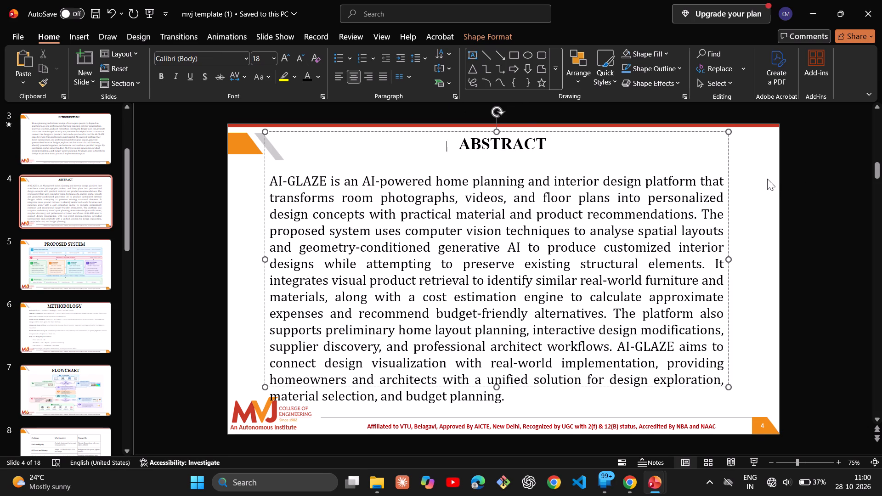
click(767, 179)
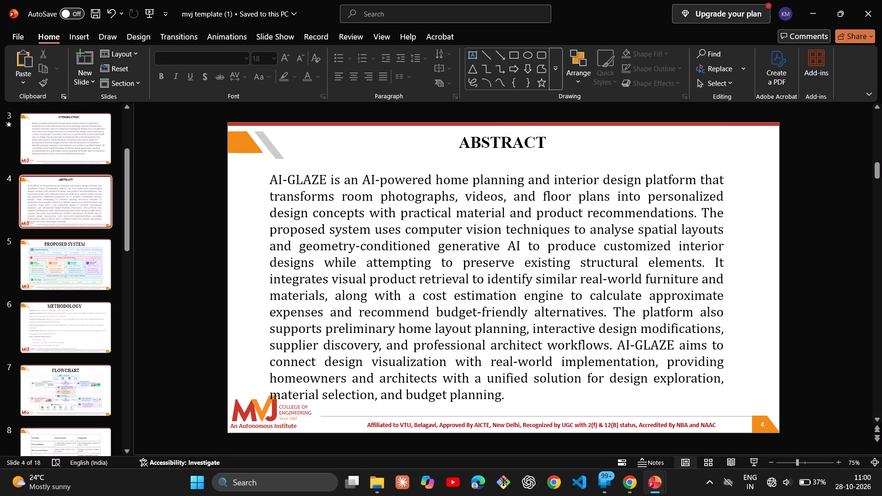
click(414, 167)
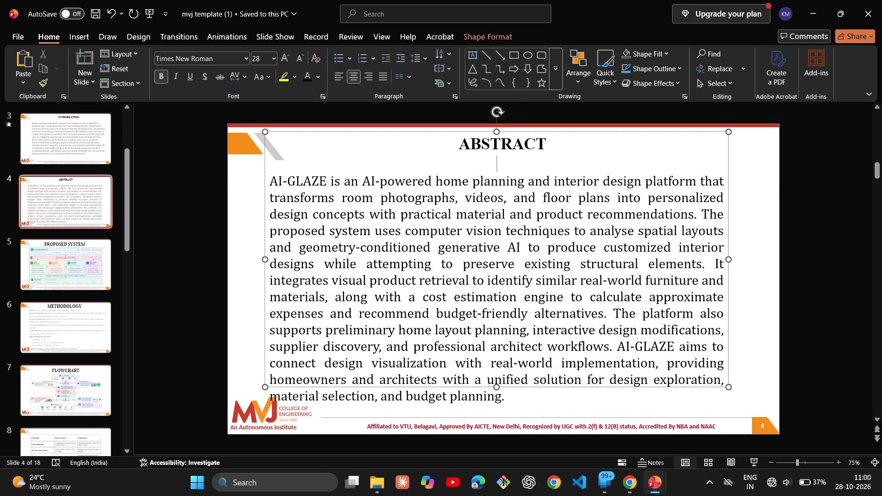
Apply 1.0 line spacing from the ABSTRACT heading through the start of the body paragraph.
drag(458, 136, 474, 177)
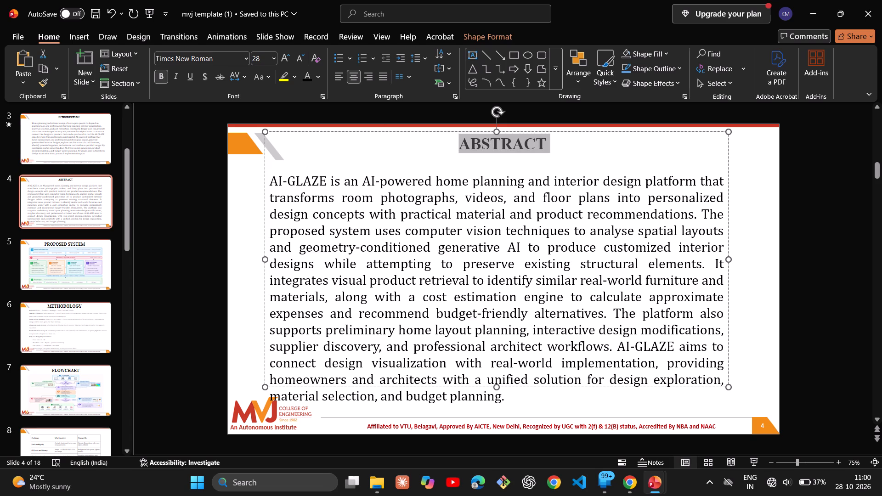
drag(474, 177, 476, 189)
click(420, 56)
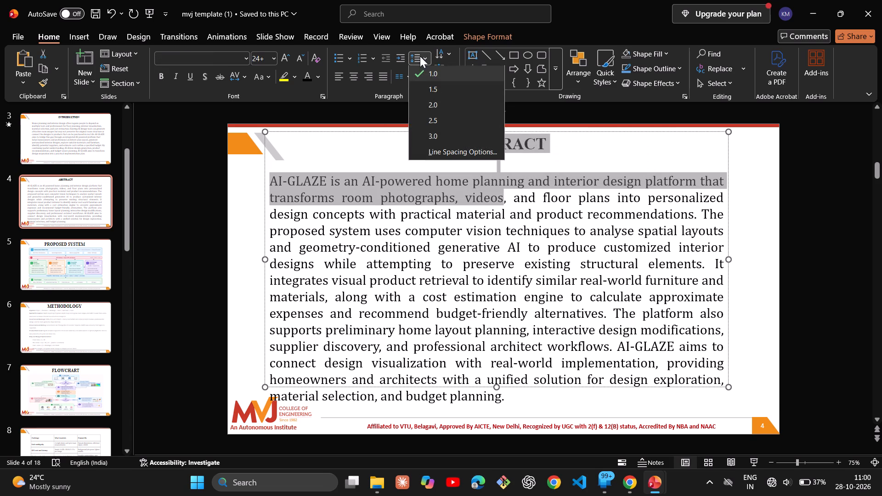
click(440, 68)
click(569, 158)
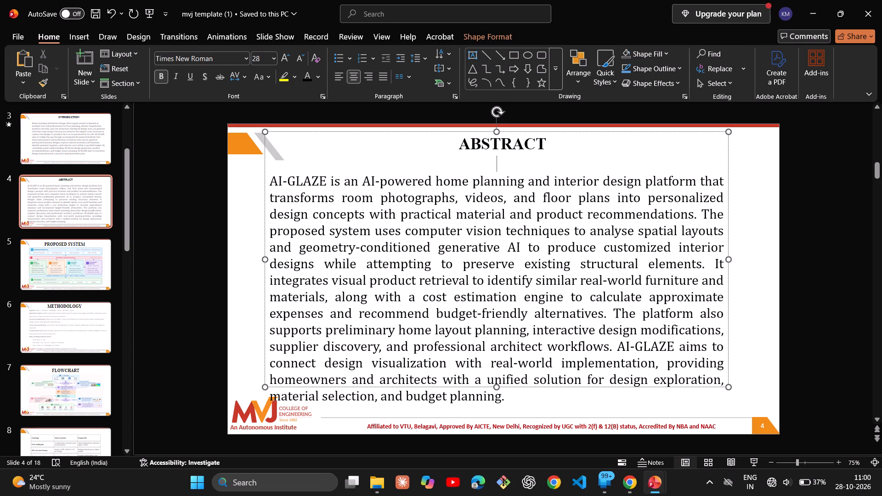
Compare the Introduction slide's heading and layout with the Methodology, Abstract and Introduction slides in the AI-GLAZE presentation.
click(59, 128)
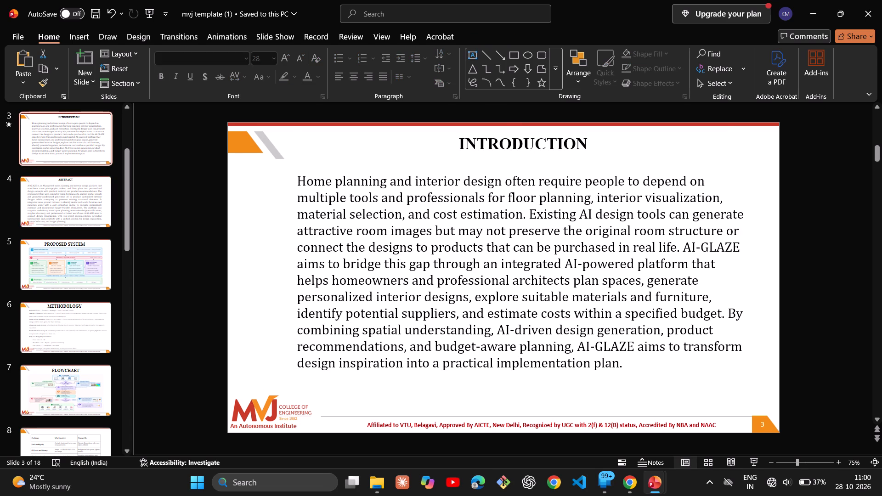
click(480, 157)
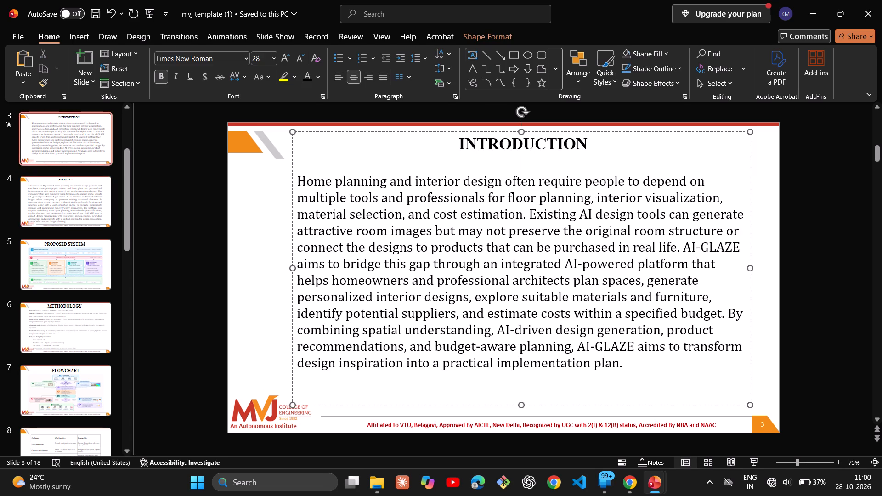
key(alt+Tab)
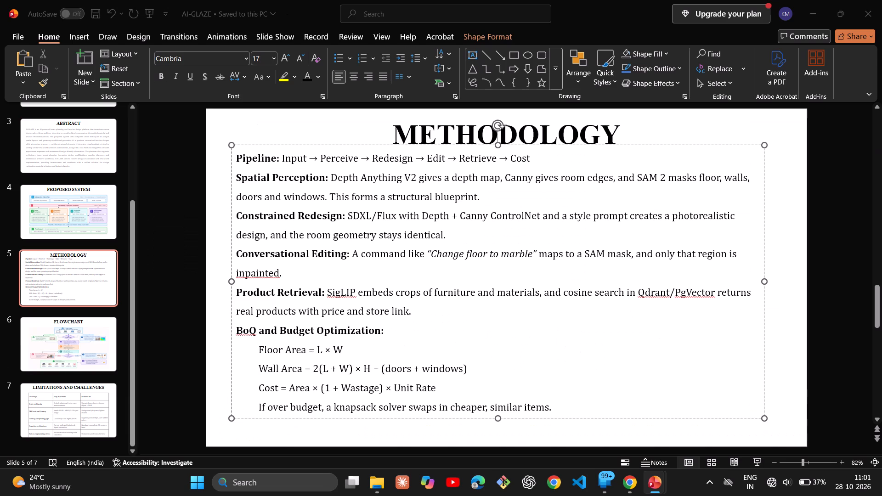
click(517, 193)
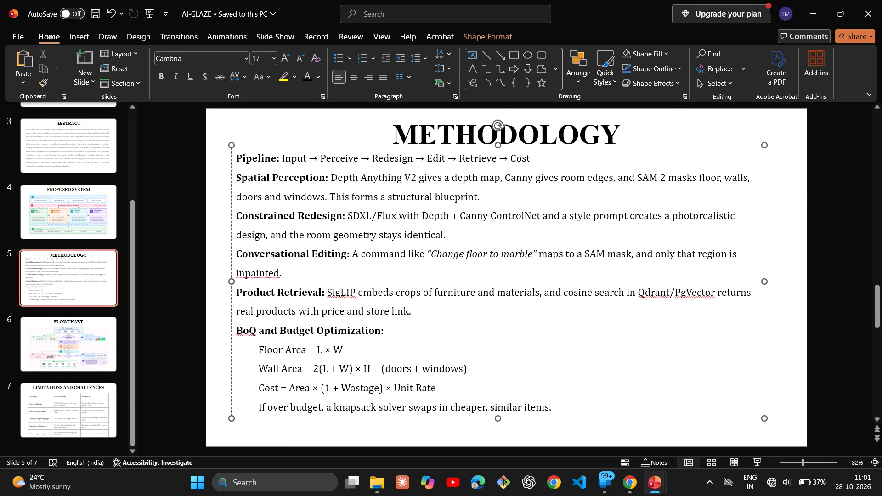
click(610, 126)
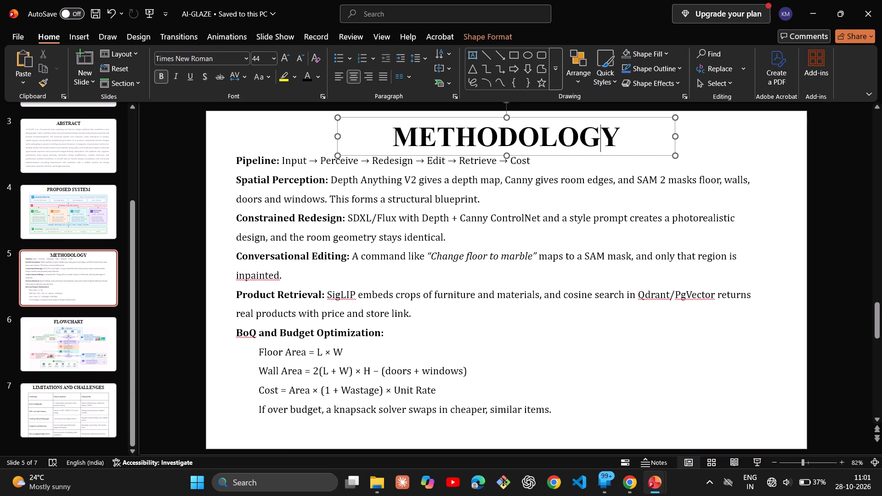
key(alt+Tab)
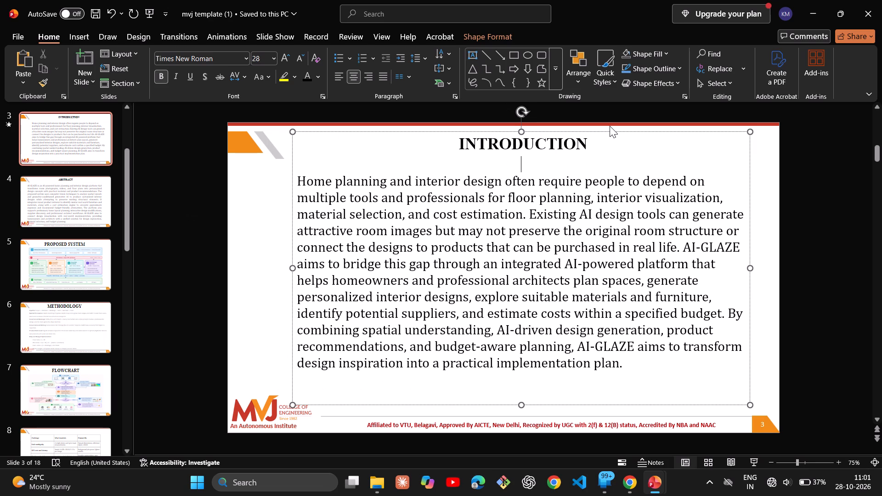
key(alt+Tab)
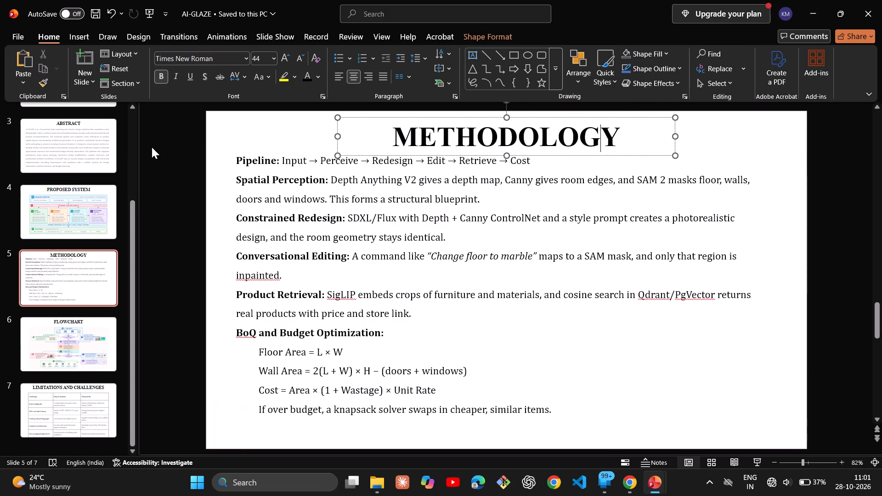
scroll(90, 141, up, 2)
click(90, 141)
click(53, 212)
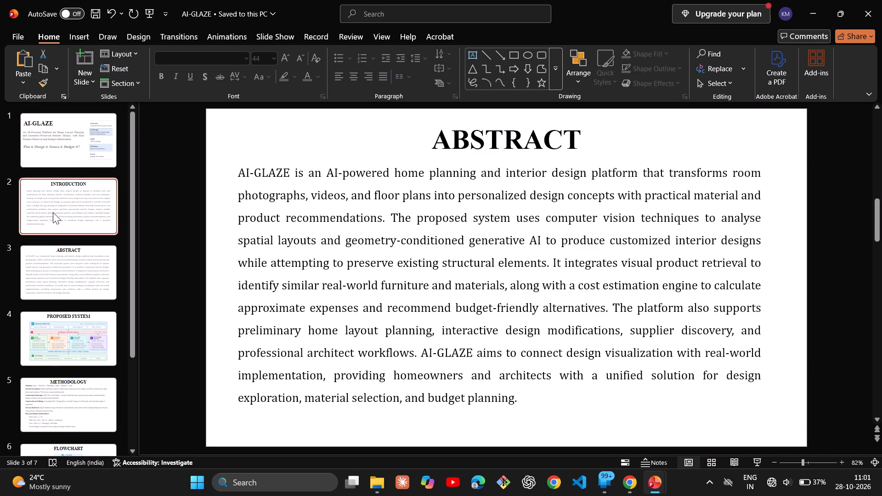
Return to the mvj template presentation and set the INTRODUCTION heading's font size to 36.
key(alt+Tab)
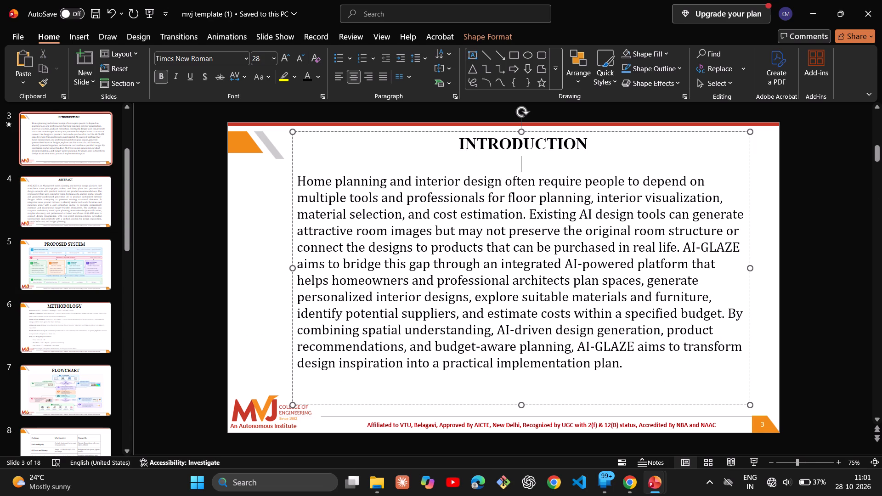
drag(601, 141, 436, 134)
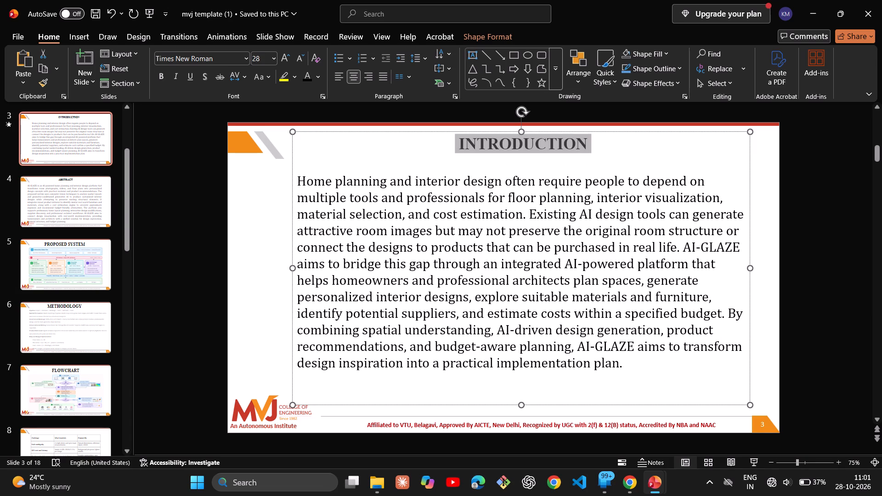
drag(436, 134, 450, 135)
click(275, 58)
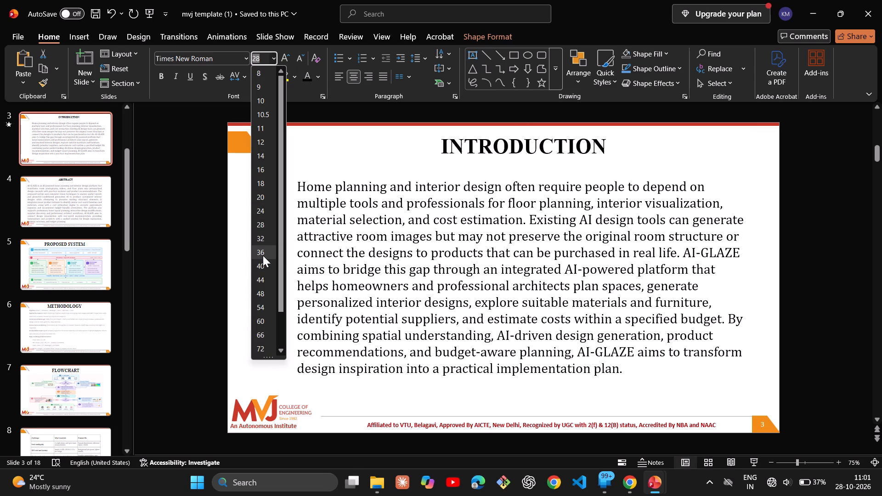
click(263, 255)
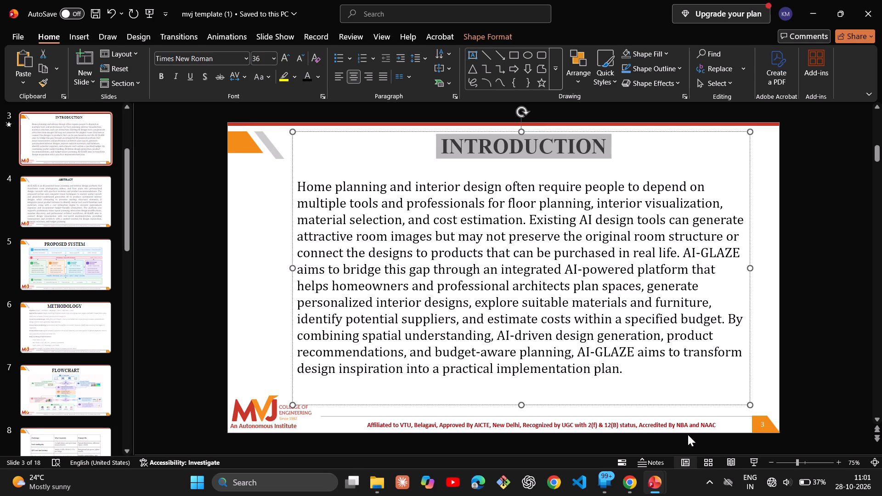
Justify the body paragraph below the INTRODUCTION heading.
click(628, 365)
drag(628, 365, 434, 262)
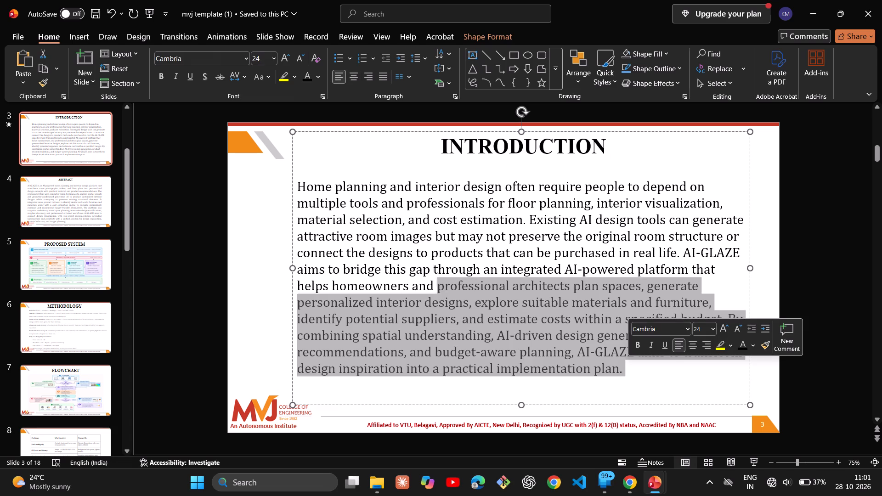
drag(434, 262, 300, 185)
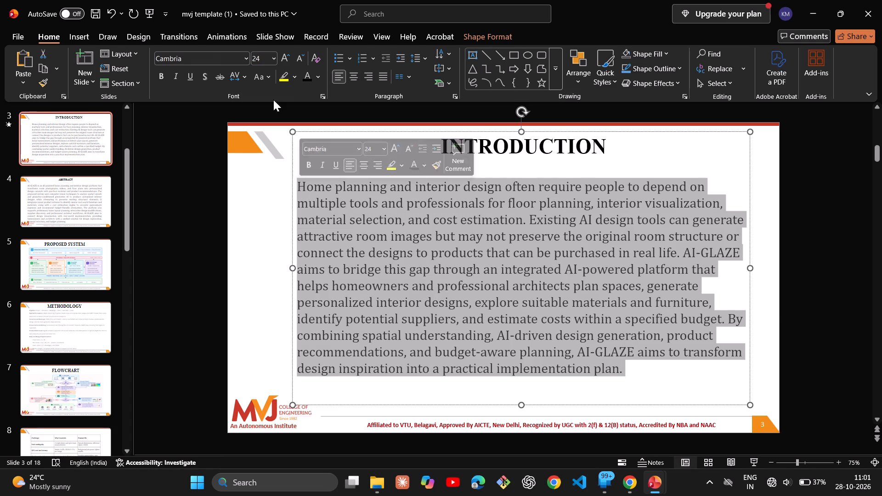
click(382, 74)
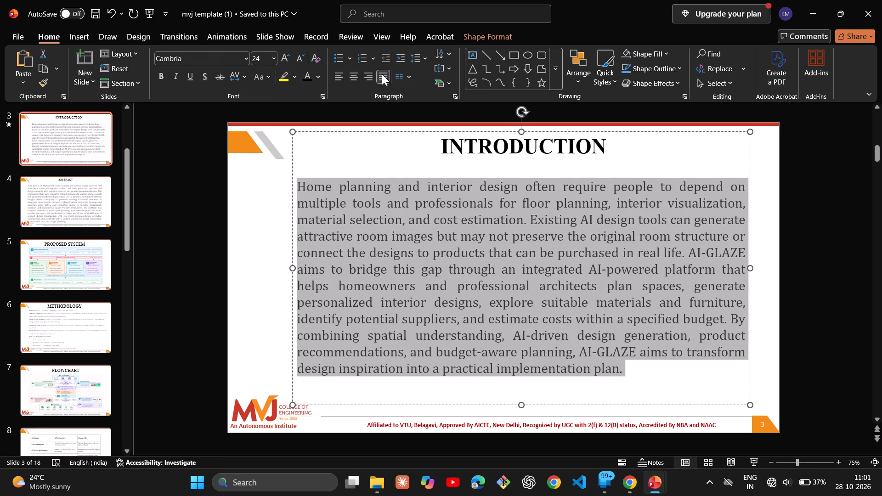
click(243, 192)
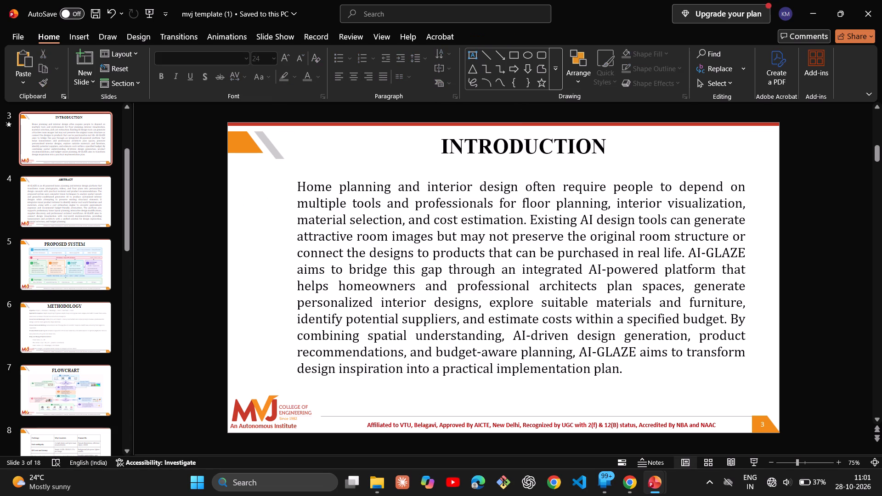
On the Abstract slide, move the text box holding the heading and paragraph slightly right and up to centre it better.
click(63, 213)
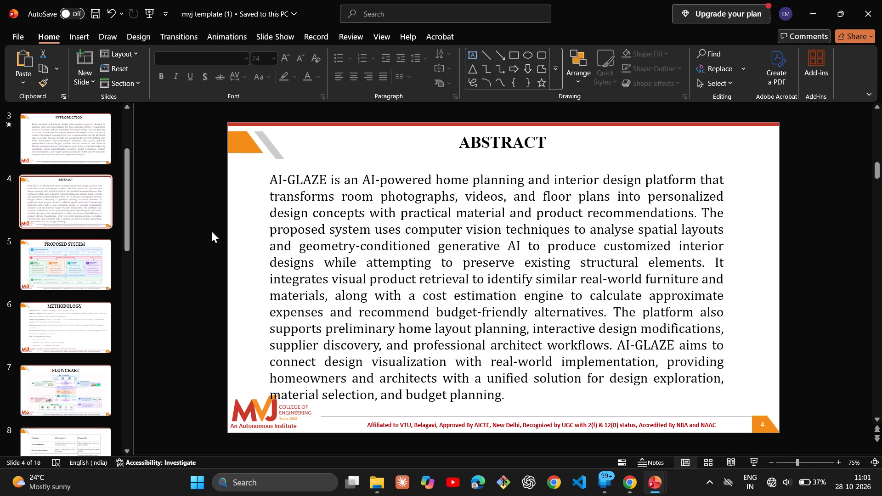
click(487, 237)
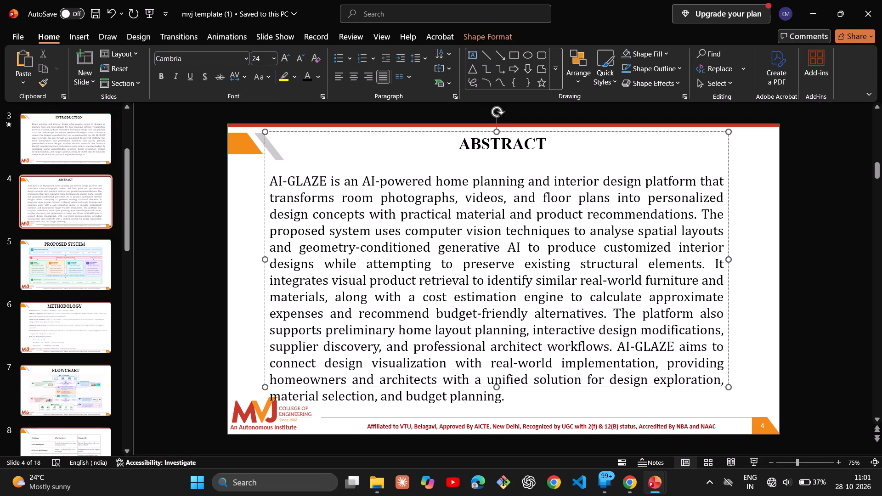
drag(574, 132, 586, 129)
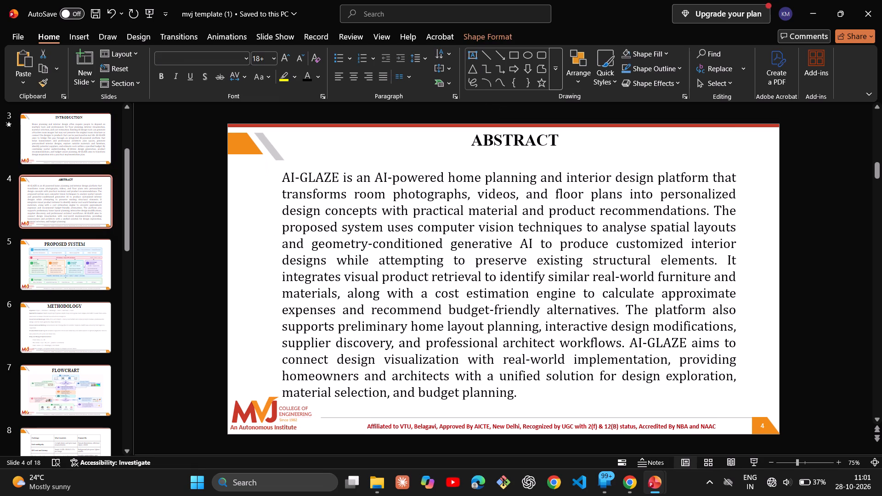
drag(586, 129, 585, 129)
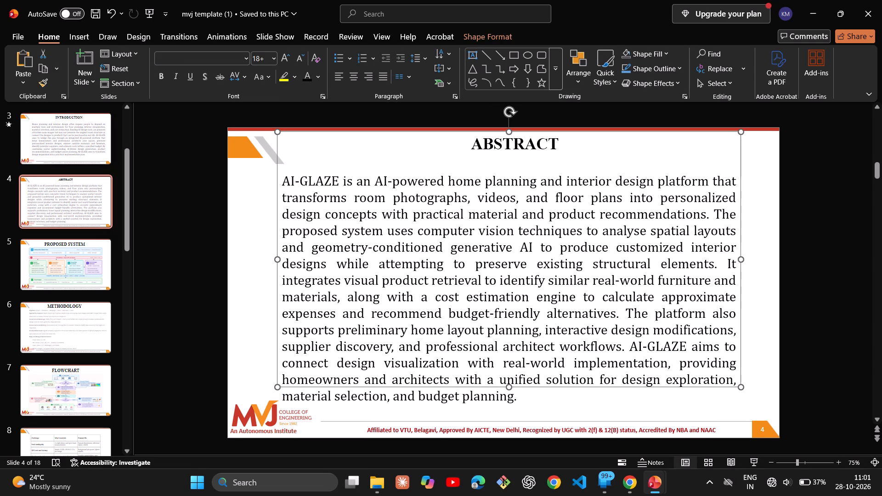
Try font size 32 on the ABSTRACT heading, and settle on 36.
drag(554, 143, 498, 146)
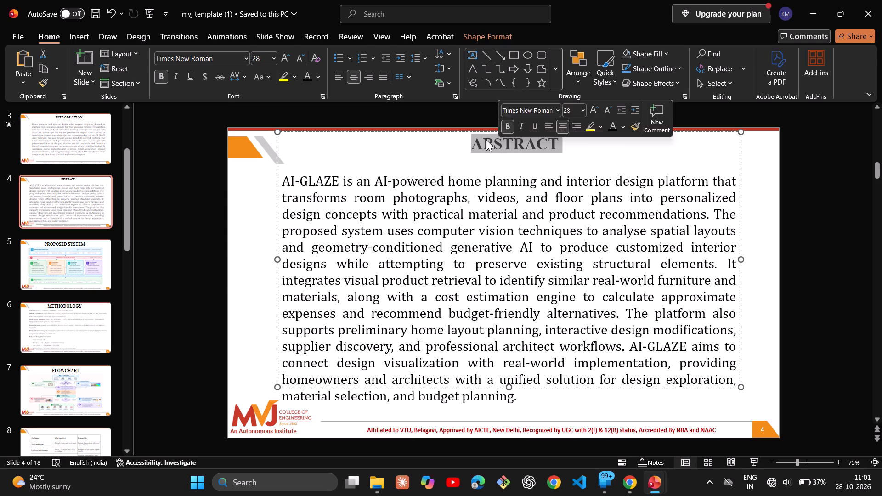
click(271, 57)
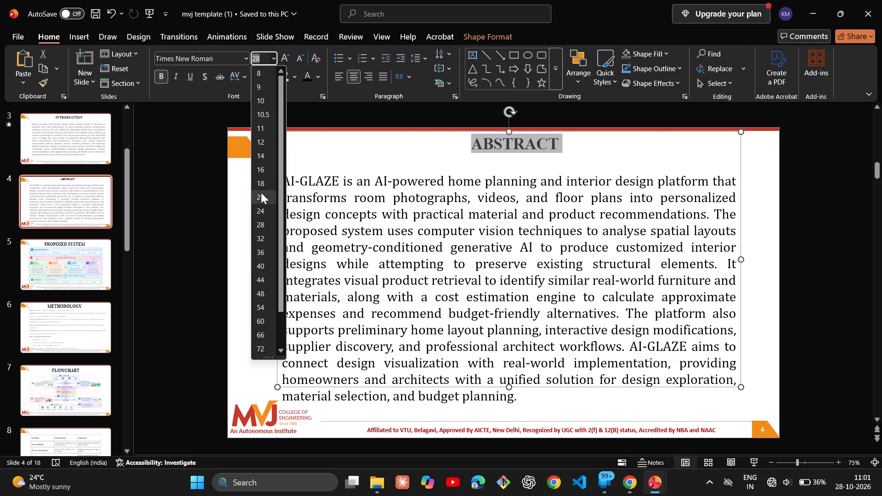
click(264, 236)
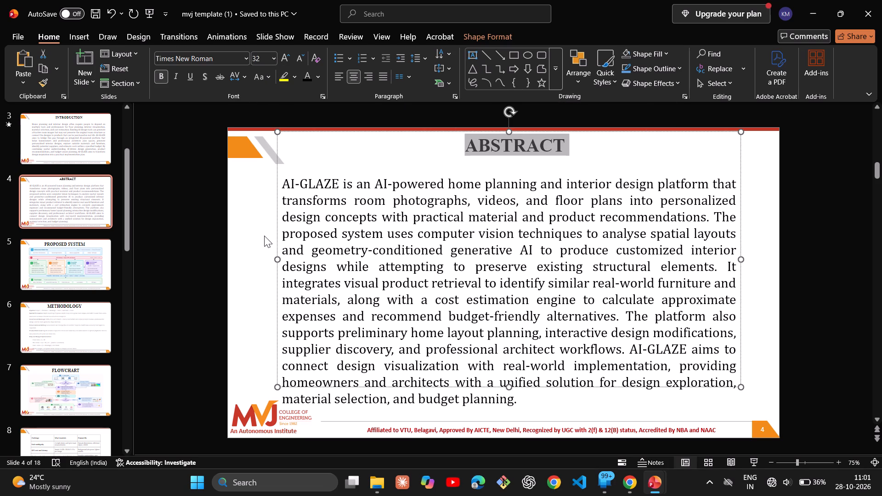
click(270, 55)
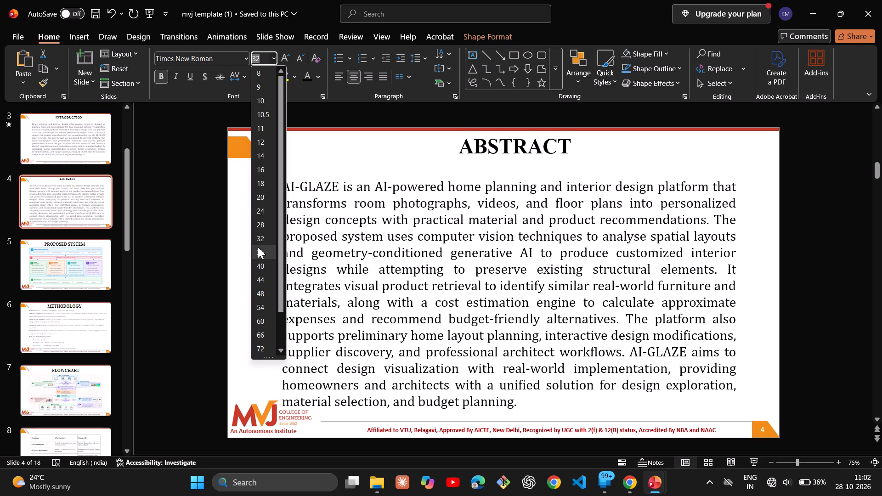
click(258, 247)
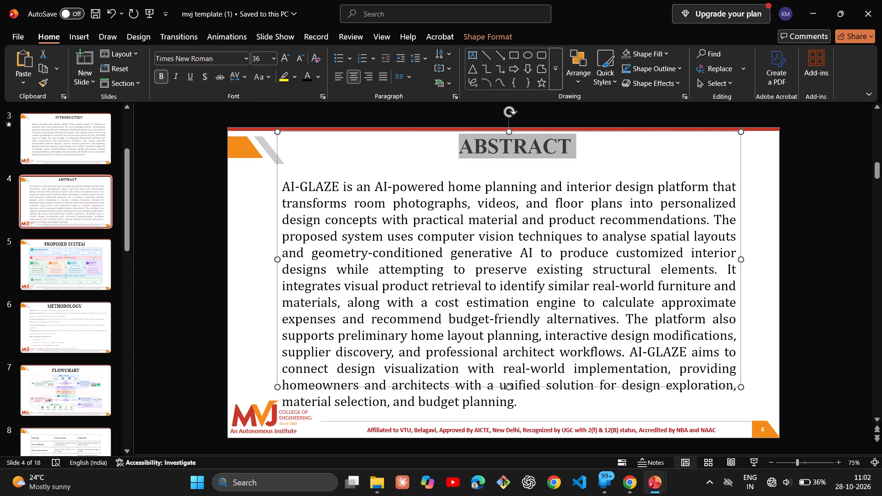
click(762, 190)
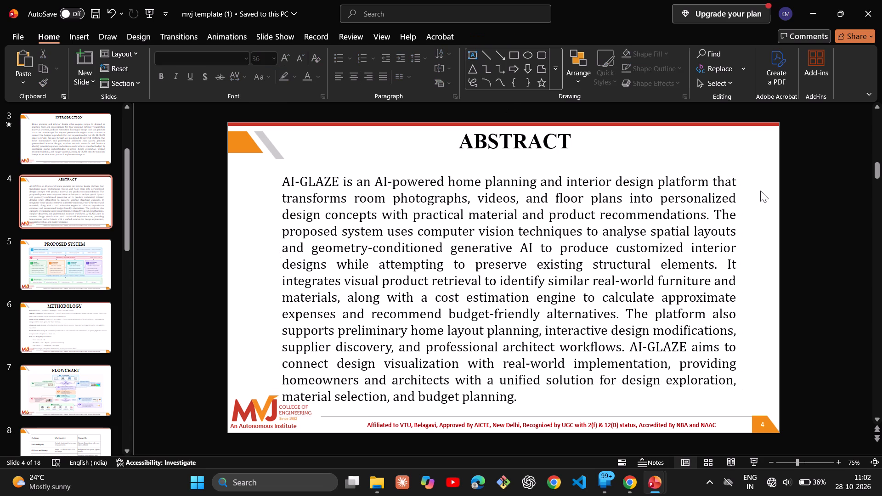
On the Introduction slide, shift the text box holding the heading and paragraph slightly left, keeping its height on the slide.
click(82, 123)
scroll(82, 123, up, 1)
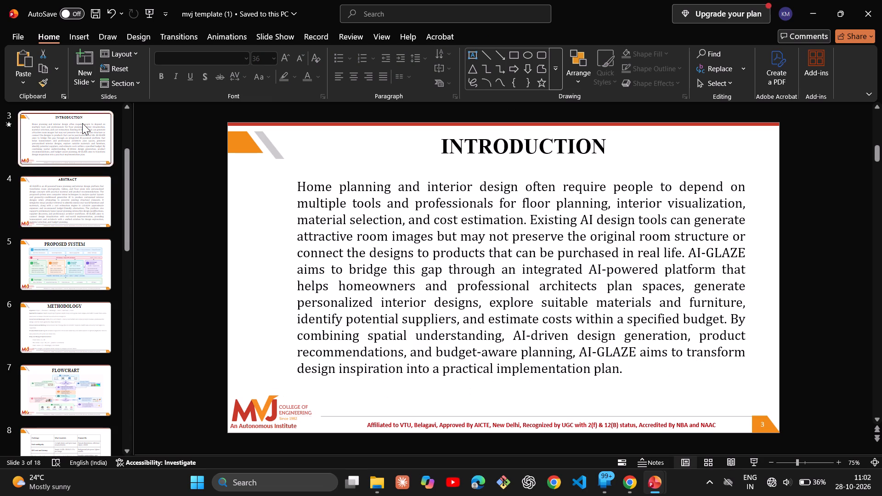
scroll(82, 123, up, 2)
click(400, 224)
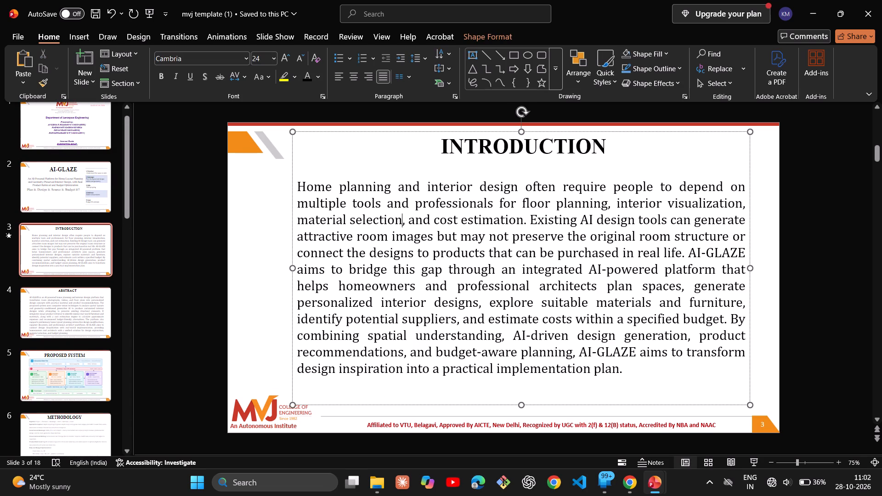
drag(404, 133, 388, 133)
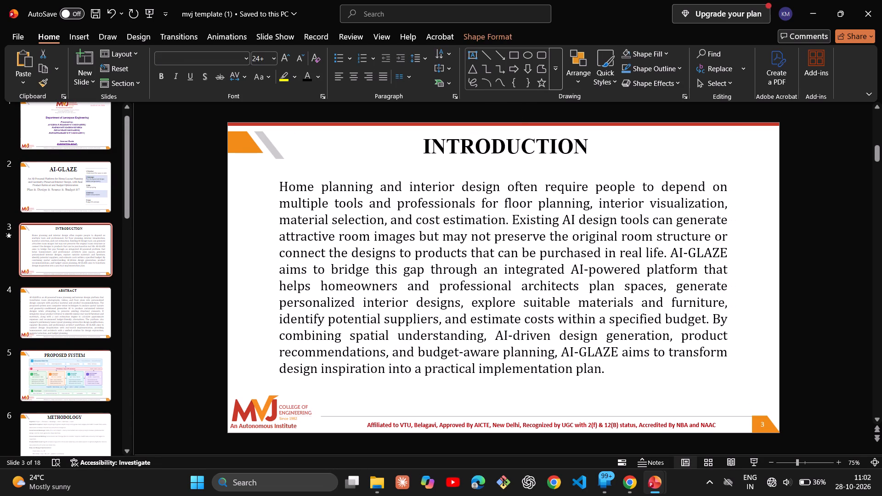
drag(388, 133, 389, 133)
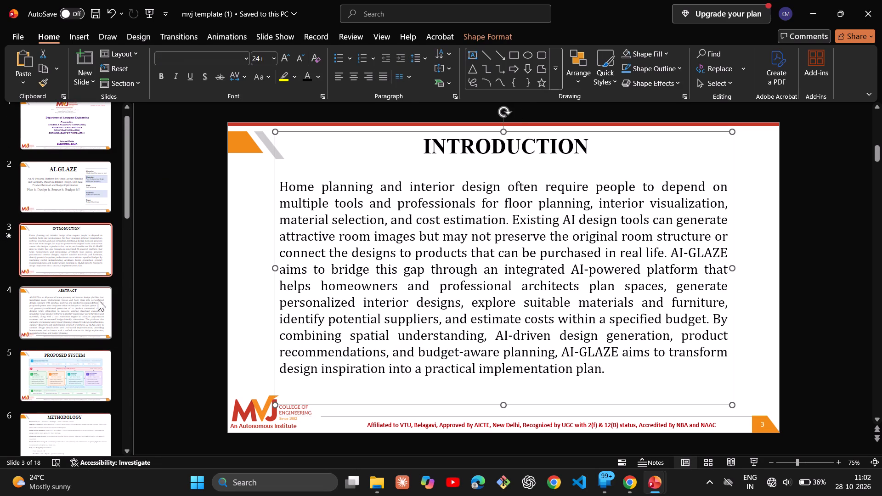
On the Methodology slide, join the Floor Area, Wall Area and Cost formulas into one line separated by commas.
click(48, 419)
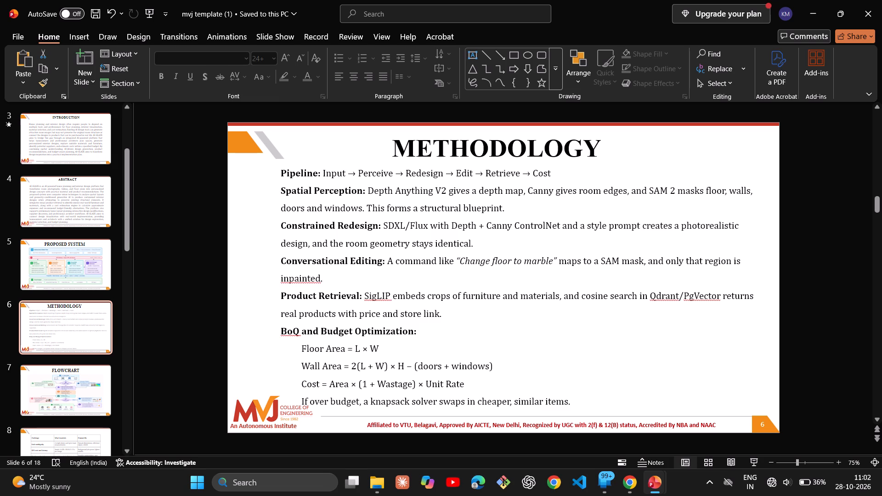
click(300, 365)
key(BackSpace)
key(space)
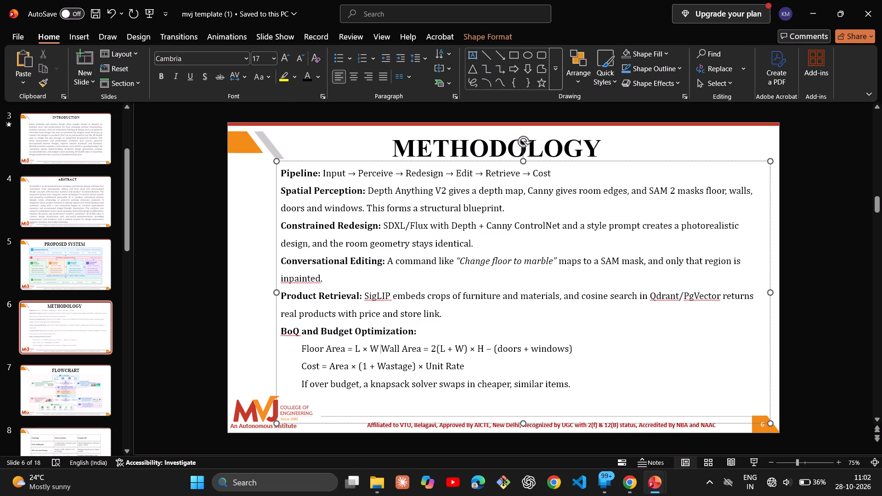
key(space)
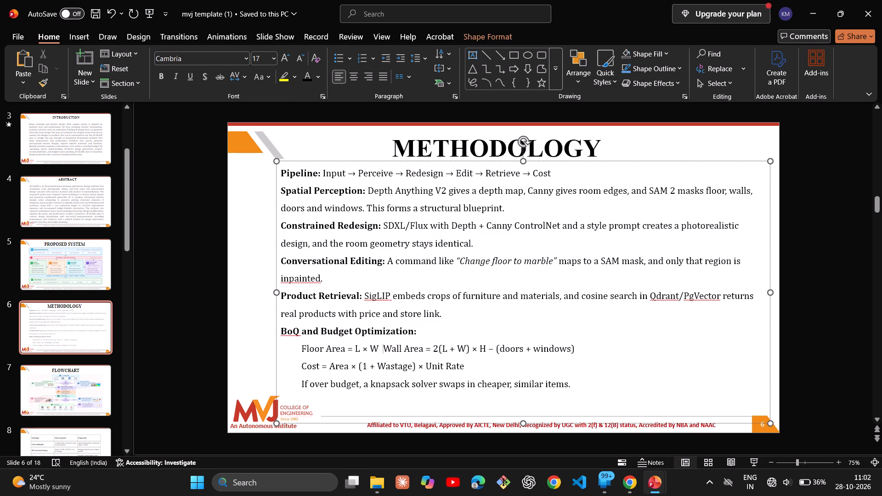
key(comma)
key(space)
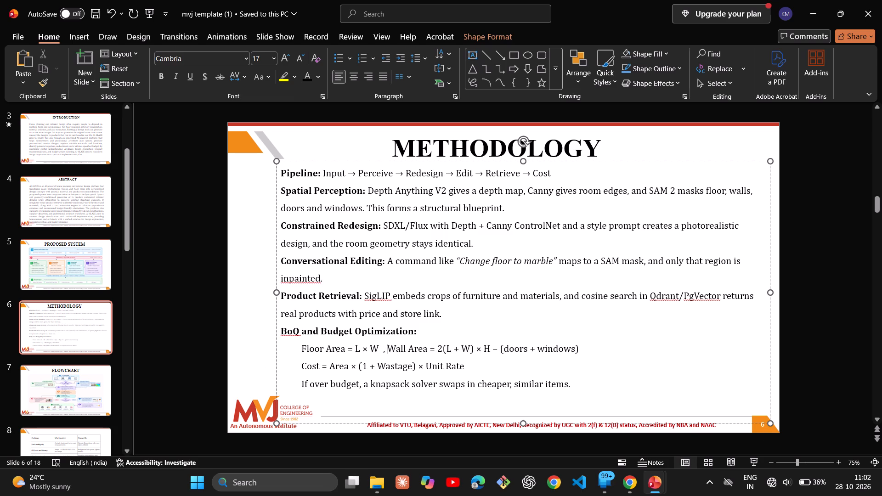
click(301, 362)
key(BackSpace)
key(space)
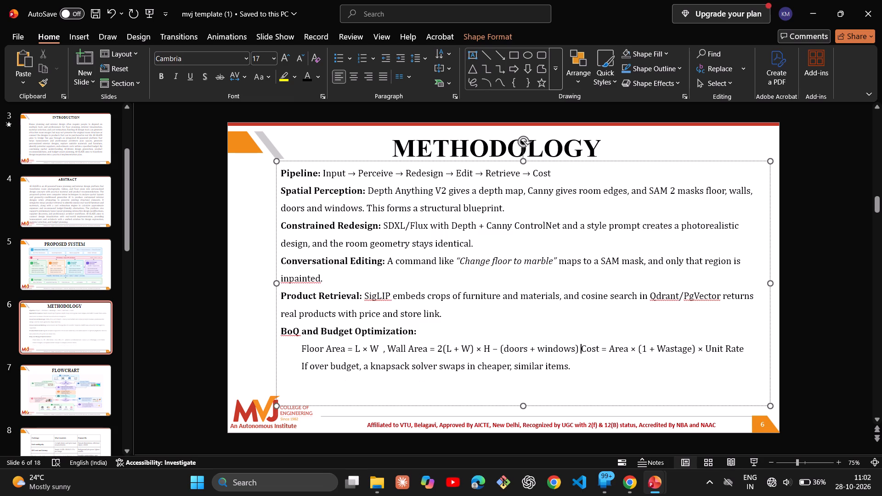
text(,)
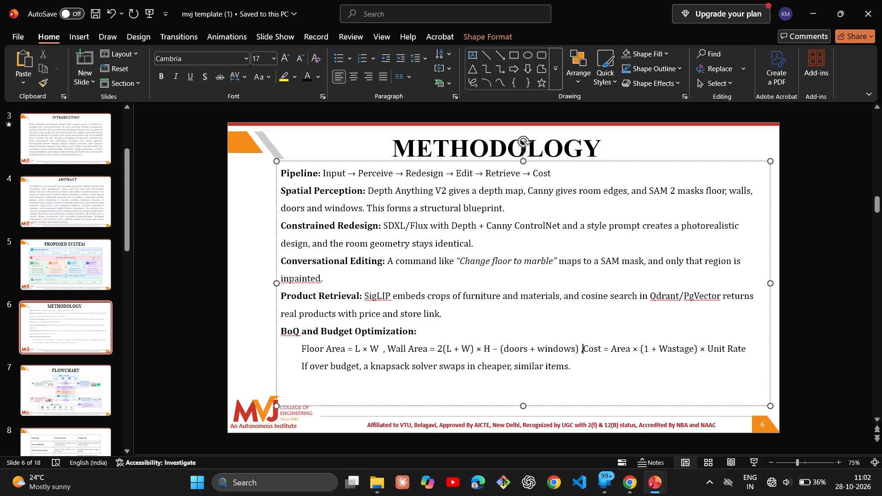
Set the font size of all the Methodology body text to 18.
click(322, 373)
key(ctrl+a)
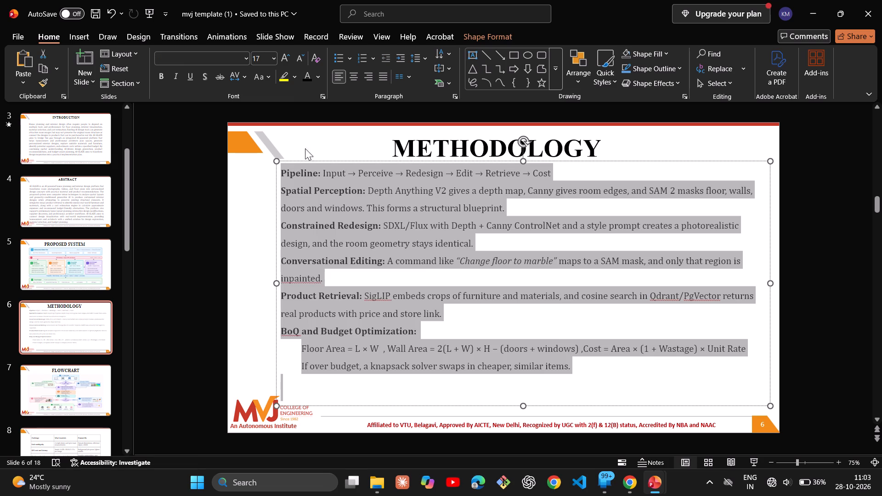
click(268, 58)
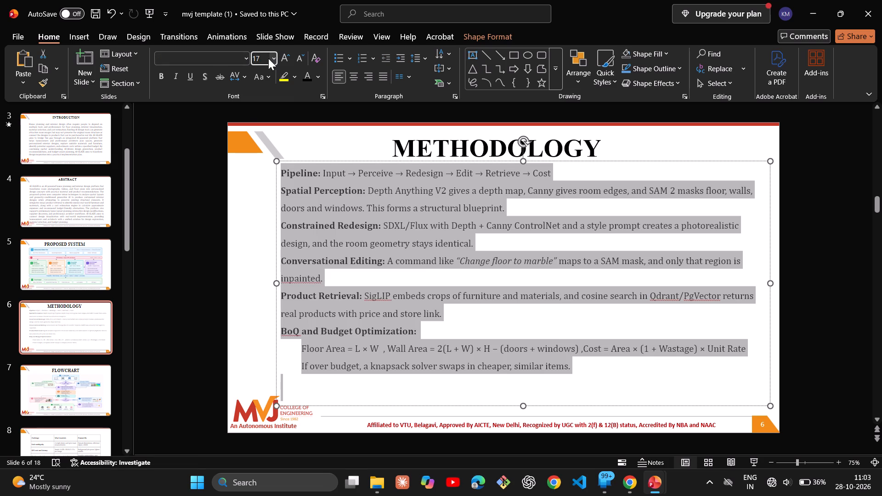
click(271, 59)
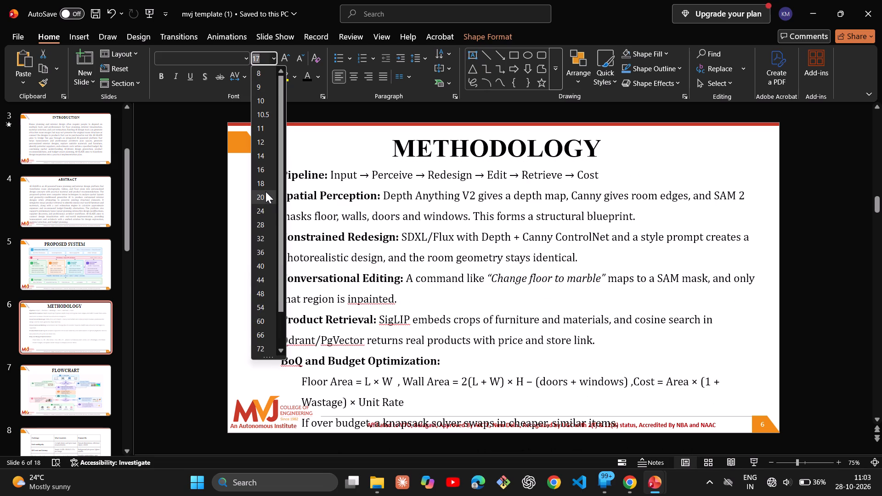
click(266, 186)
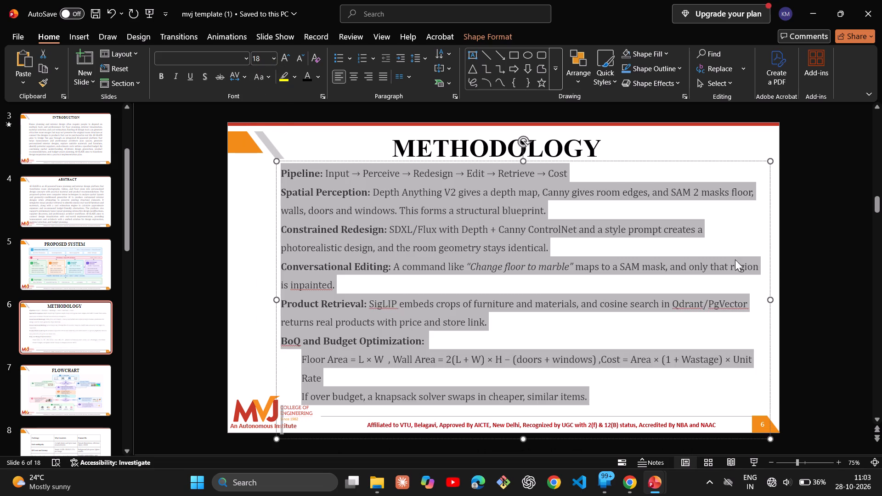
On the Methodology slide, break the formula line so that the Cost formula starts on its own line.
click(831, 240)
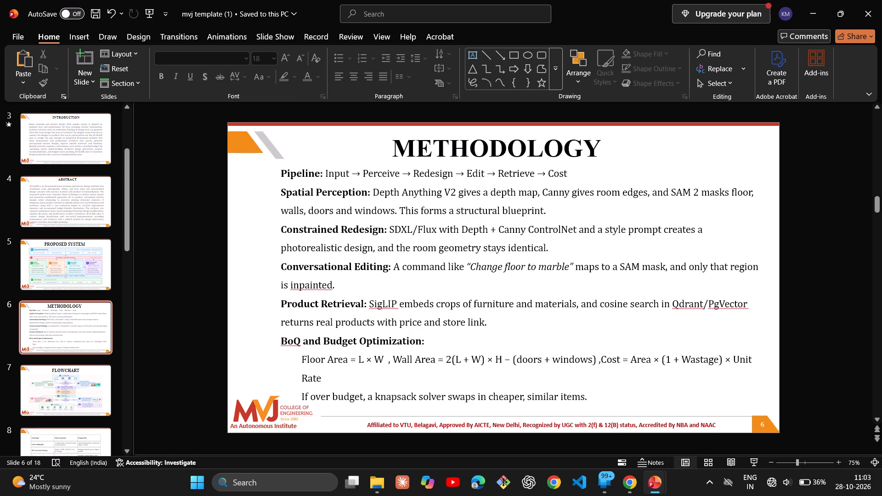
click(601, 358)
key(Return)
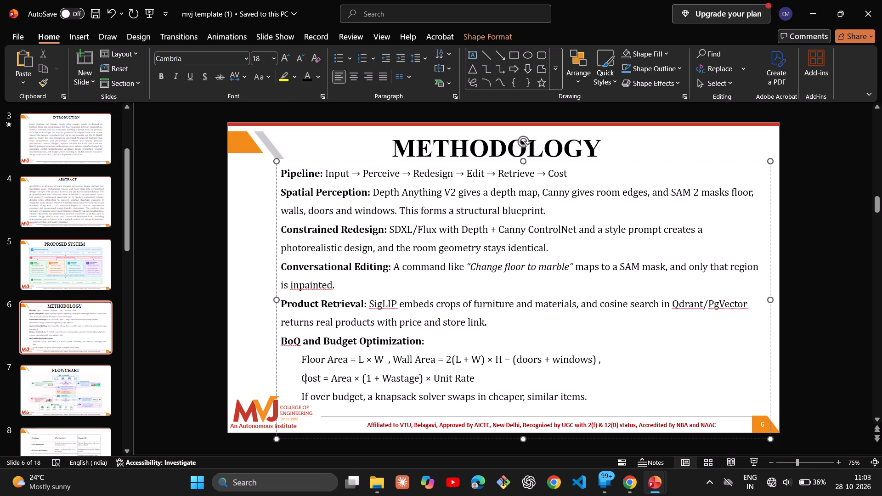
click(678, 371)
Shift the Methodology body text box slightly up and to the left.
drag(664, 163, 653, 159)
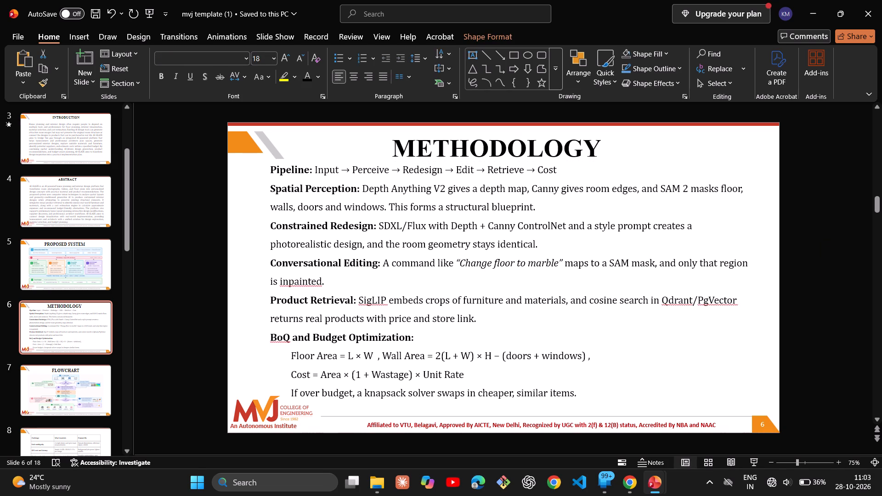
drag(653, 159, 659, 160)
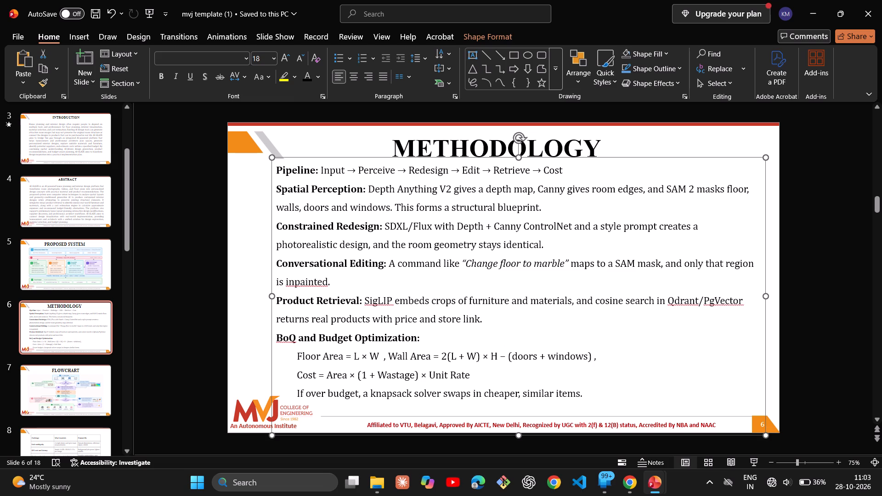
click(789, 177)
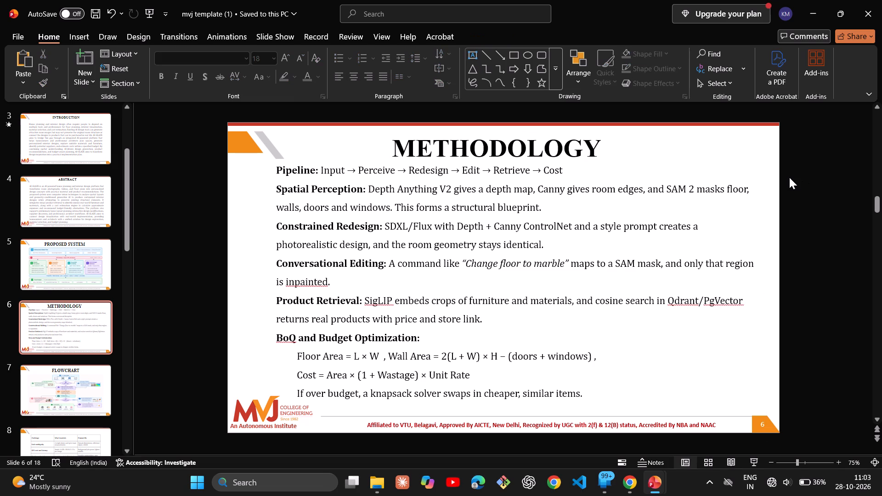
Move the METHODOLOGY heading slightly up, clear of the body text.
click(591, 143)
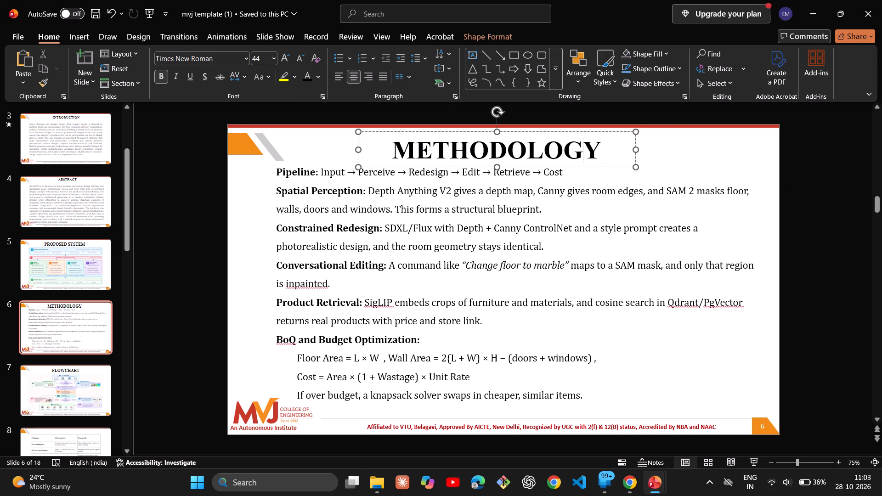
drag(594, 132, 594, 126)
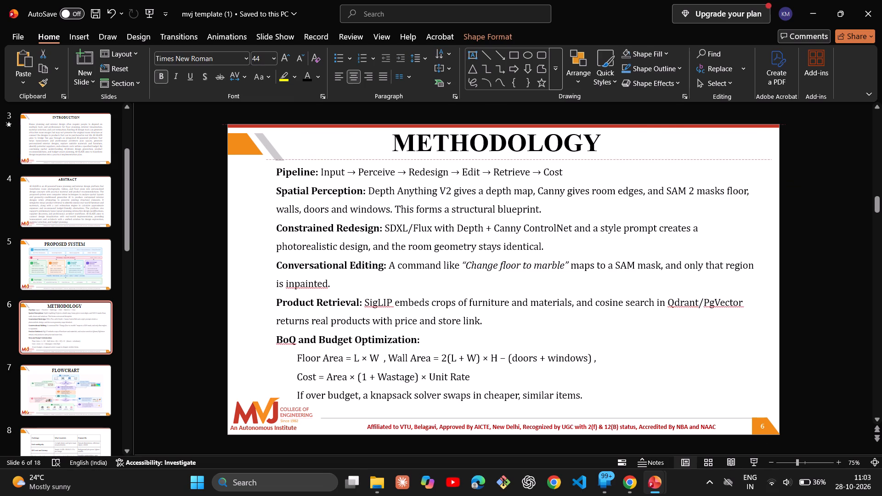
drag(594, 126, 594, 127)
click(826, 193)
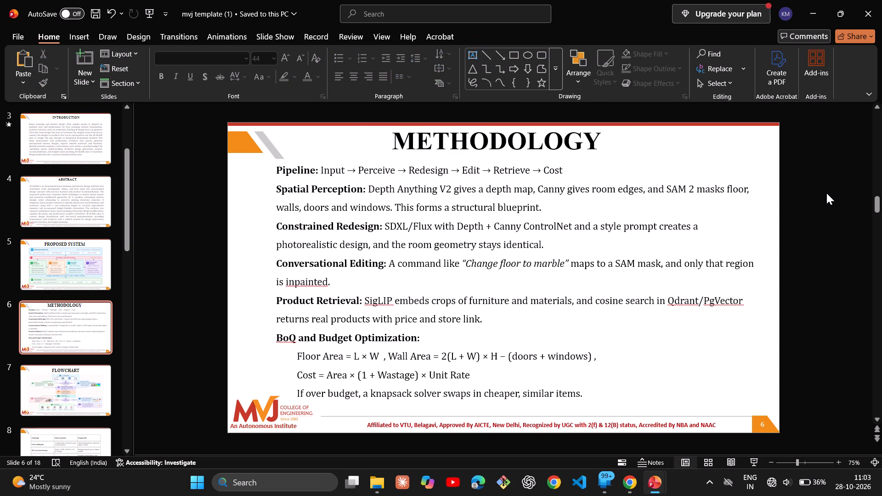
Review the opening slides through Proposed System, checking the ABSTRACT heading's formatting and layout against the Introduction slide.
key(Up)
key(Up)
key(Up)
key(Up)
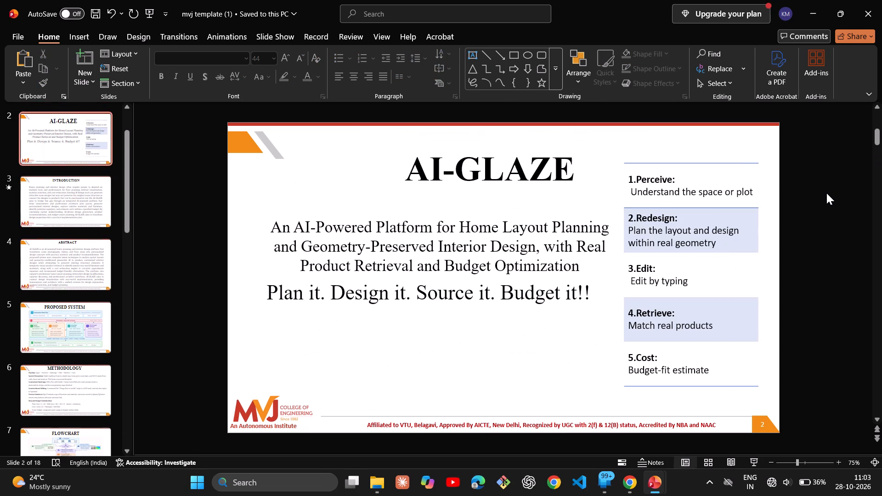
key(Up)
key(Down)
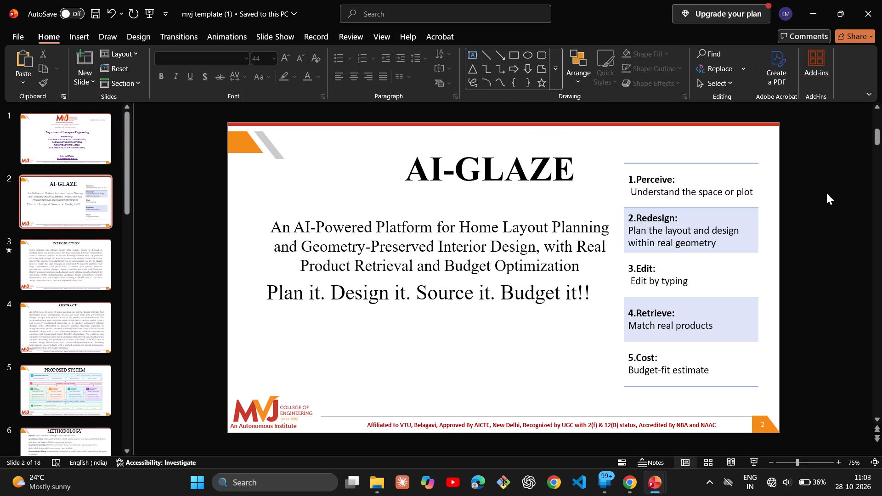
key(Up)
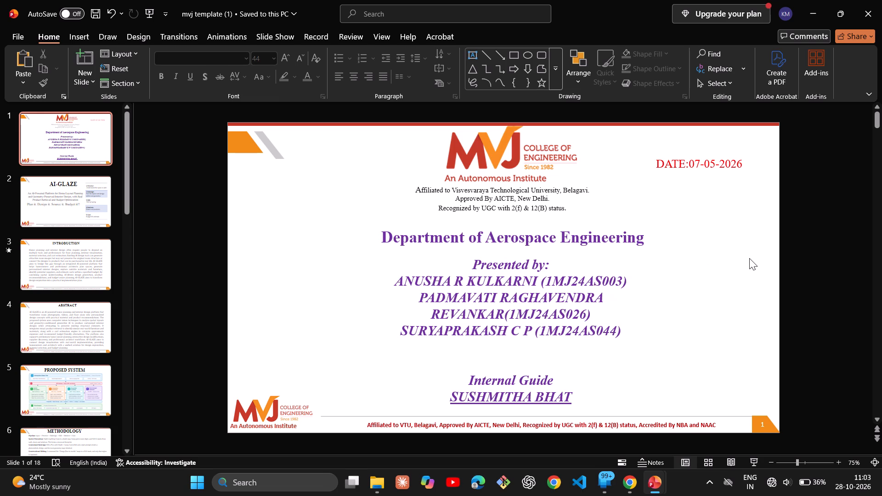
key(Down)
key(Down)
key(Down)
key(Down)
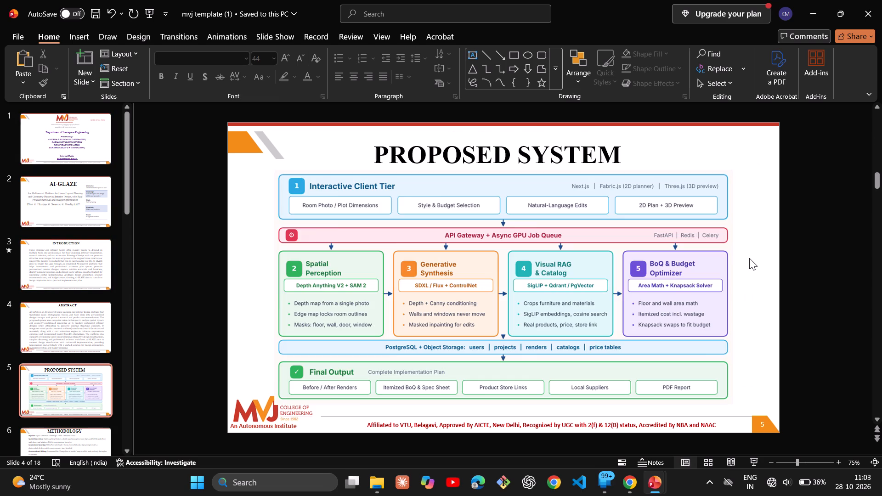
key(Down)
key(Up)
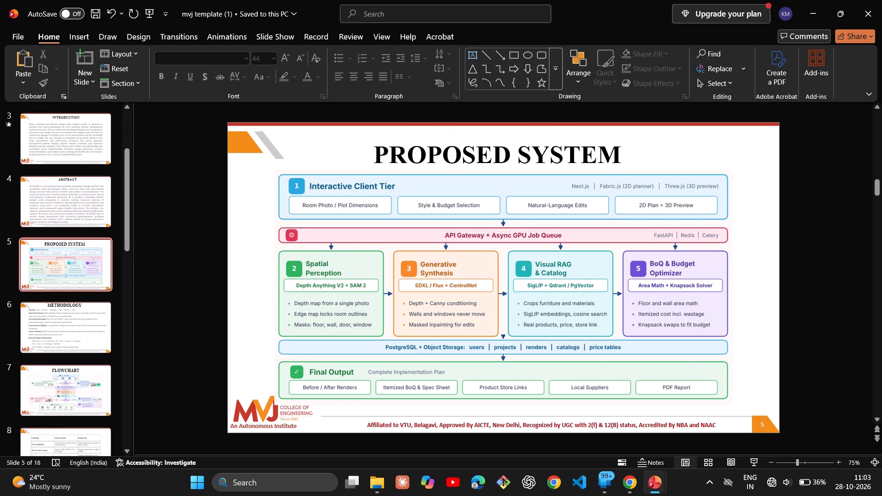
key(Up)
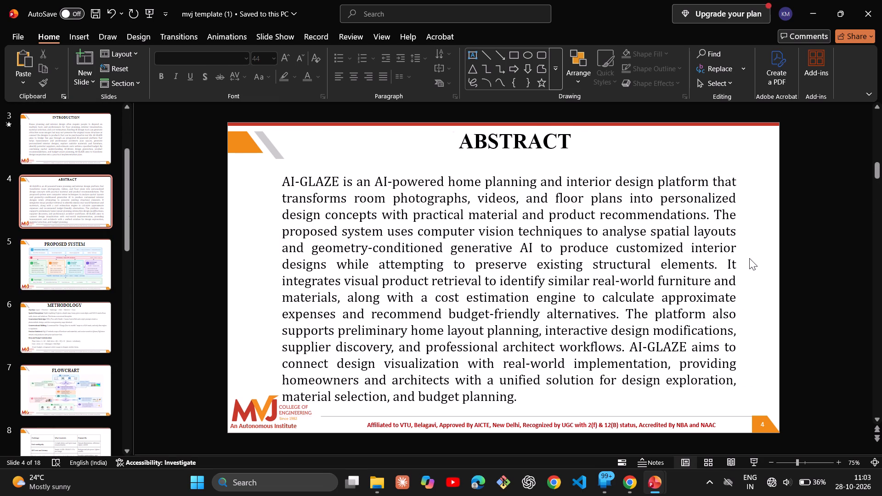
click(493, 141)
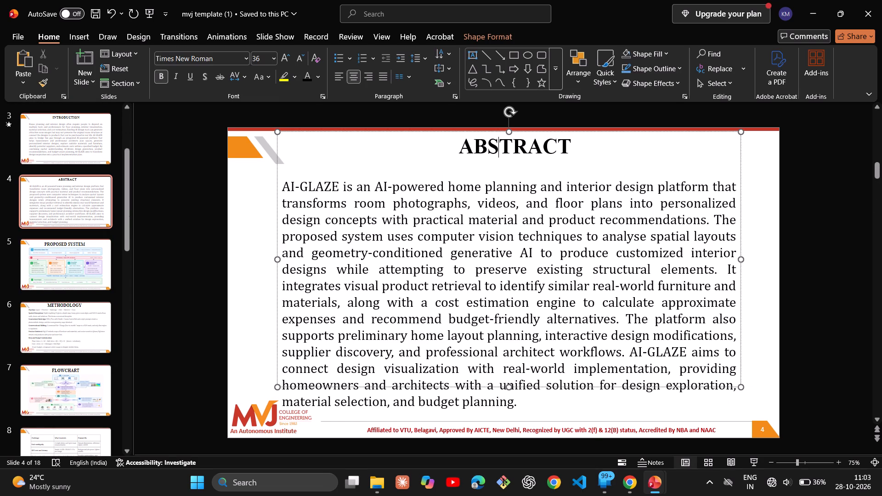
drag(574, 145, 555, 145)
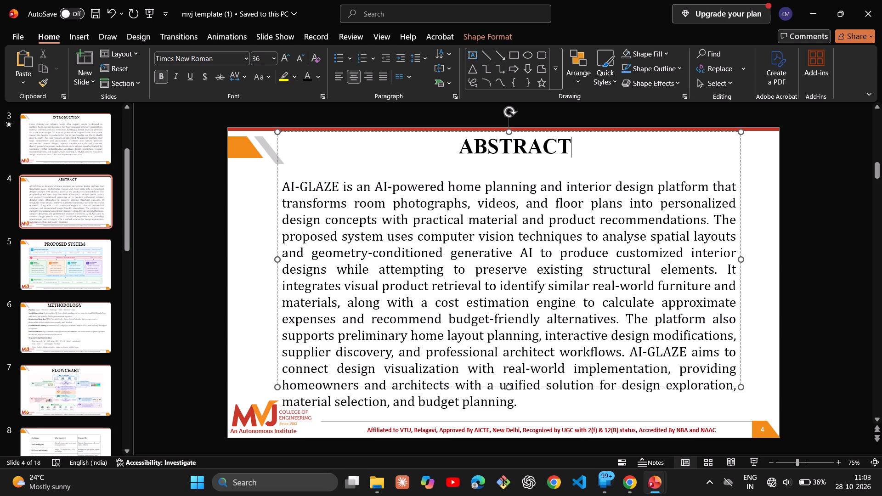
drag(555, 145, 475, 154)
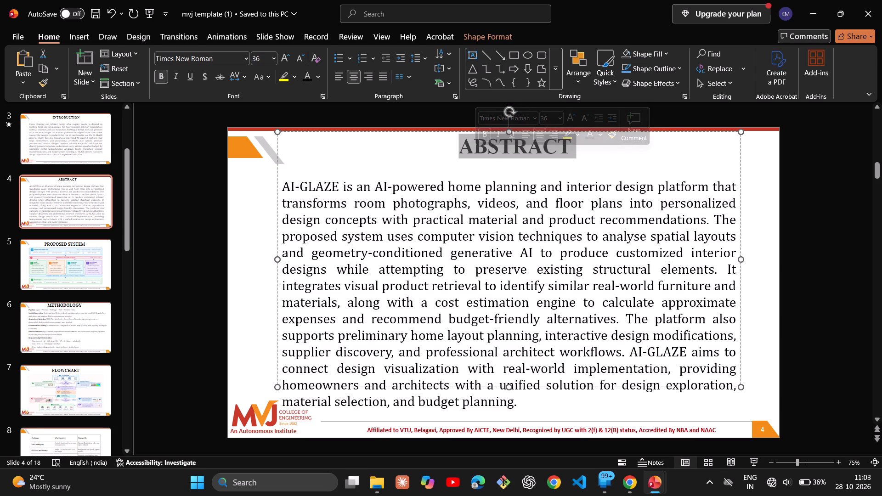
click(440, 171)
click(86, 135)
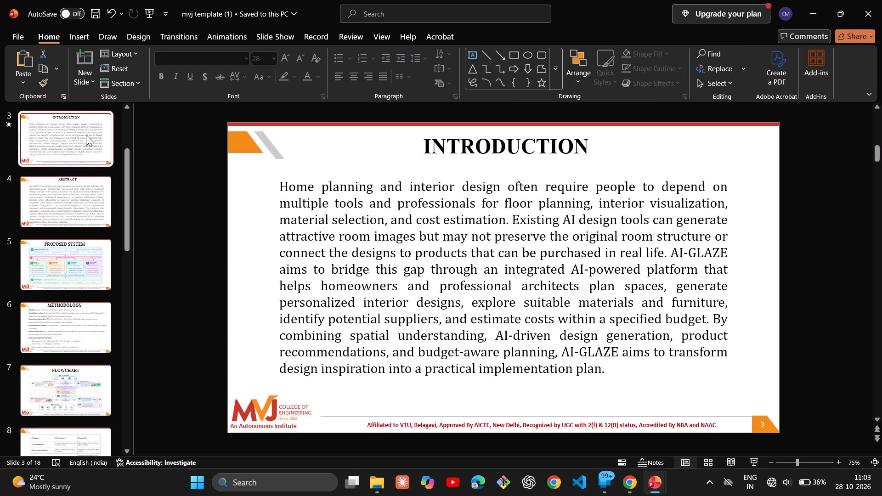
click(67, 185)
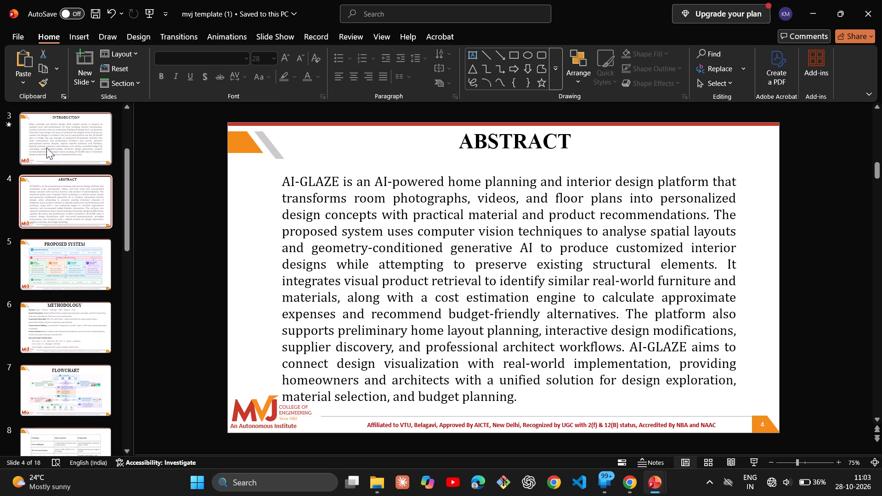
On the Abstract slide, shift the text box holding the heading and paragraph left, keeping its height on the slide.
click(344, 147)
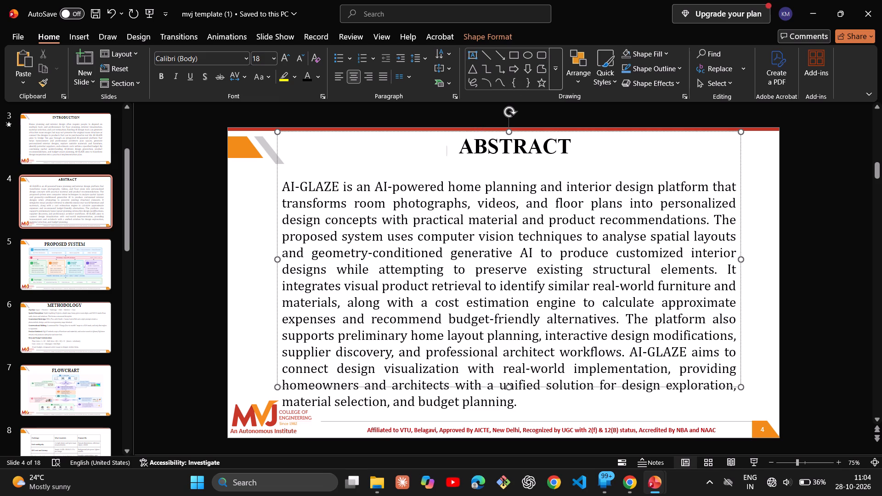
drag(499, 133, 477, 135)
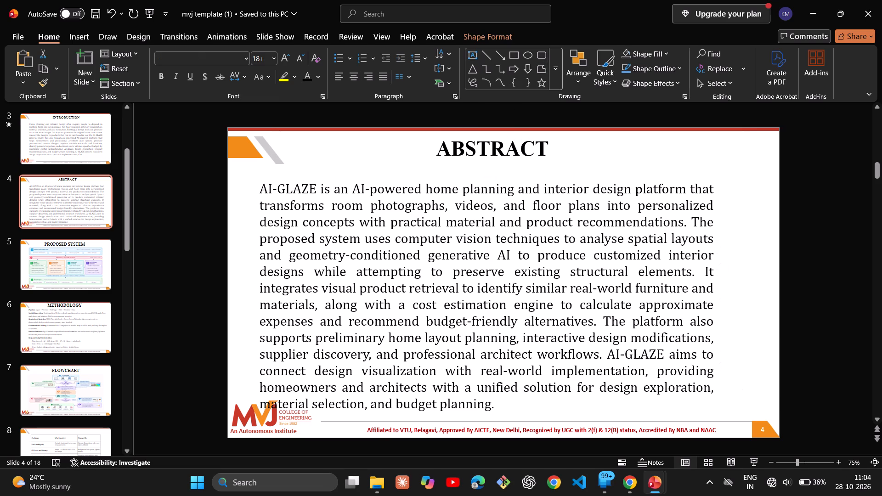
drag(477, 135, 479, 131)
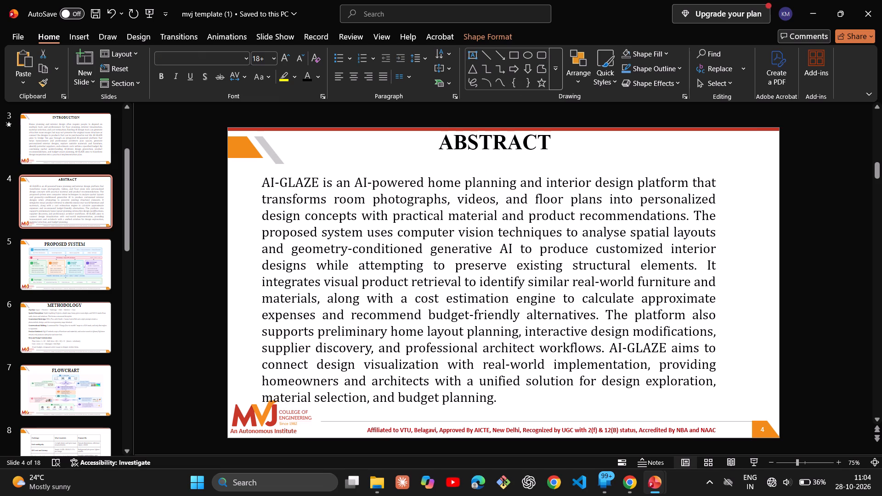
drag(479, 131, 479, 133)
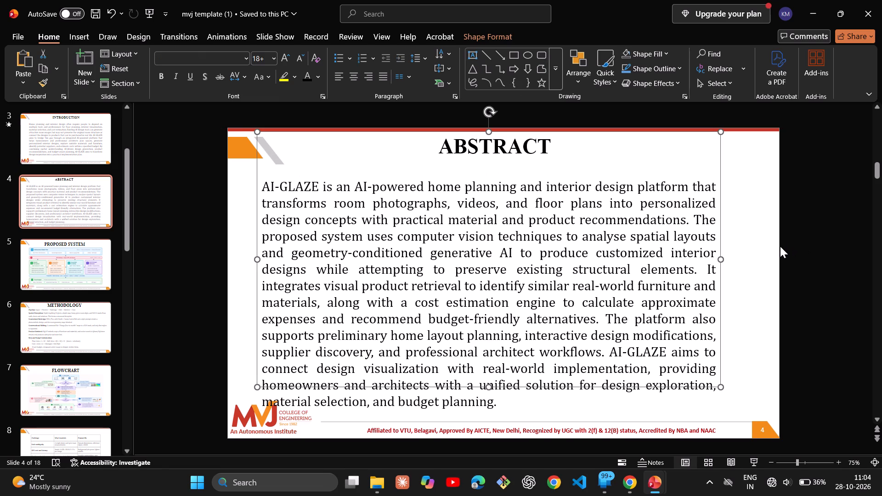
click(780, 246)
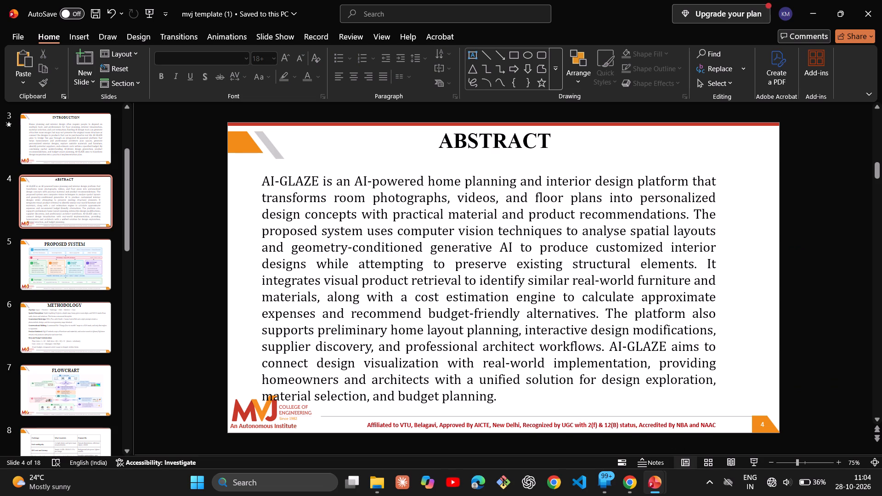
Delete ", and professional architect workflows" from the Abstract paragraph so that the sentence ends at "supplier discovery.".
click(656, 363)
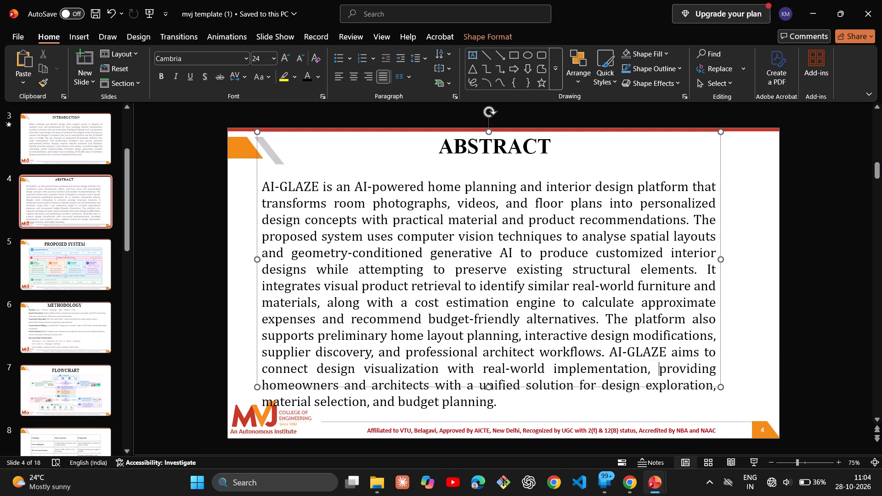
click(607, 361)
drag(371, 352, 382, 352)
drag(382, 352, 602, 348)
key(BackSpace)
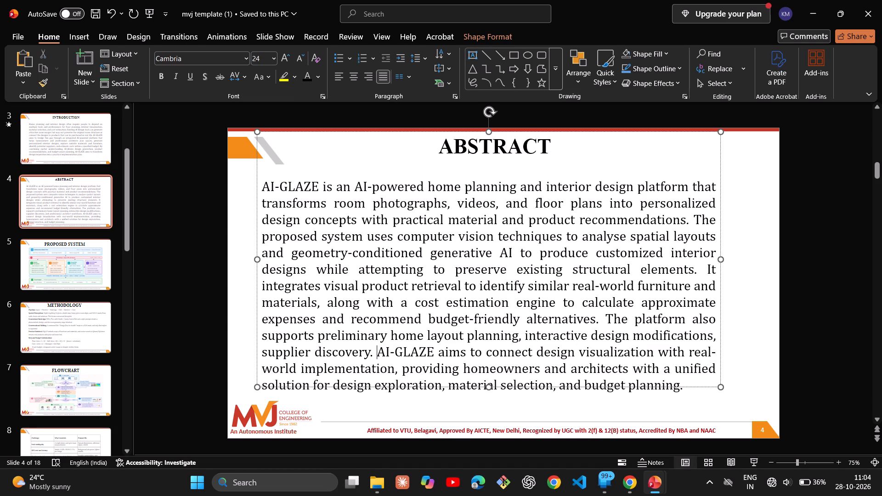
click(682, 386)
click(764, 368)
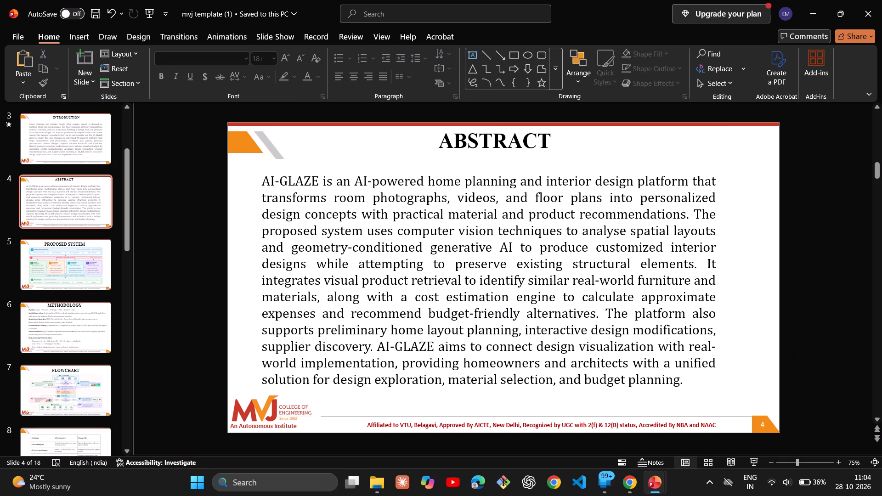
Cut the KINGFISHER BEAK (BIOLOGY FIRST) slide that follows the challenges table slide.
key(Down)
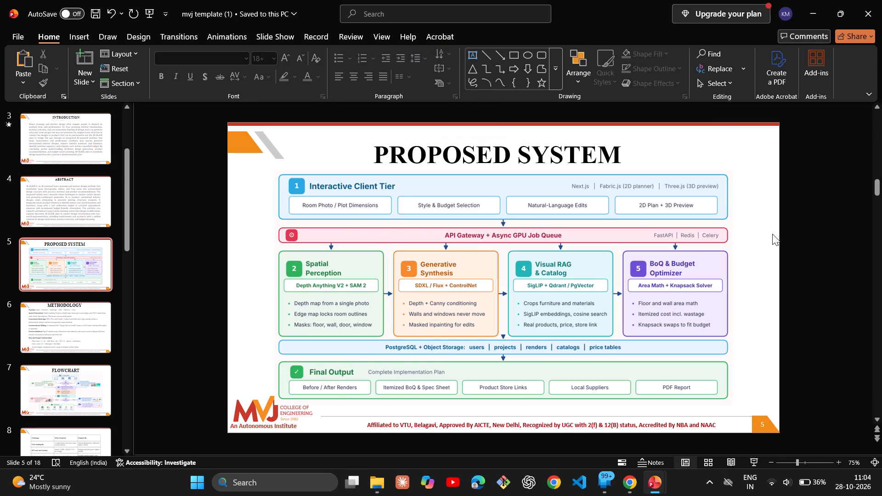
key(Down)
key(Down)
key(Down)
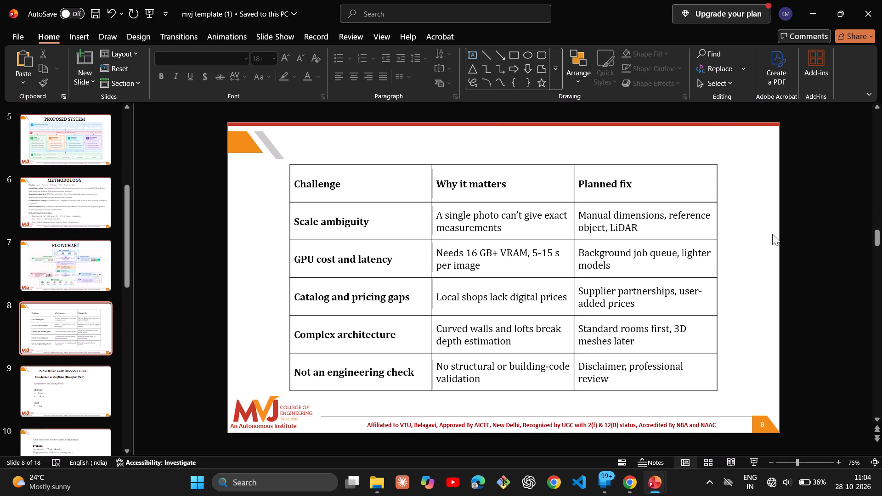
key(Down)
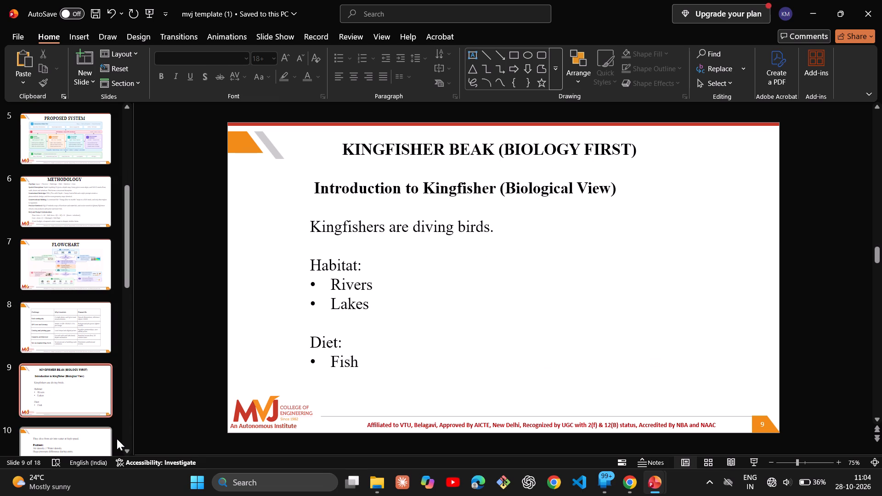
click(90, 391)
right_click(90, 391)
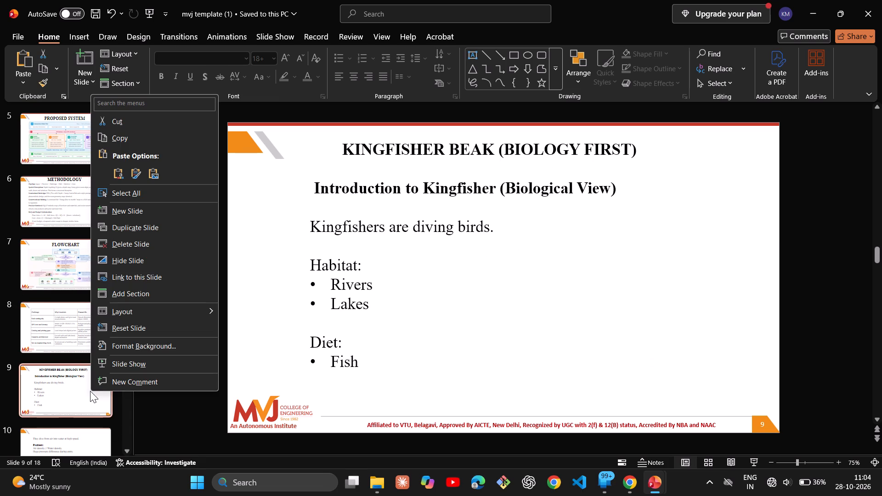
click(151, 118)
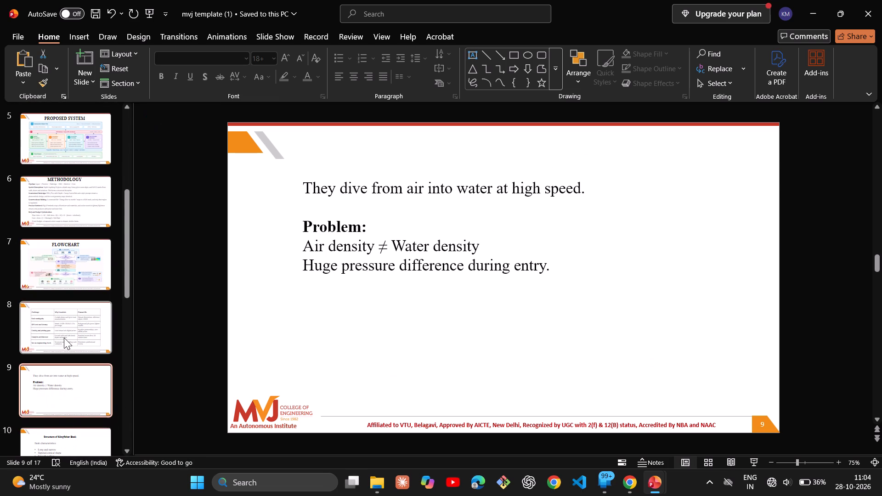
Select the leftover slide about diving from air into water, directly after the challenges table slide.
click(87, 326)
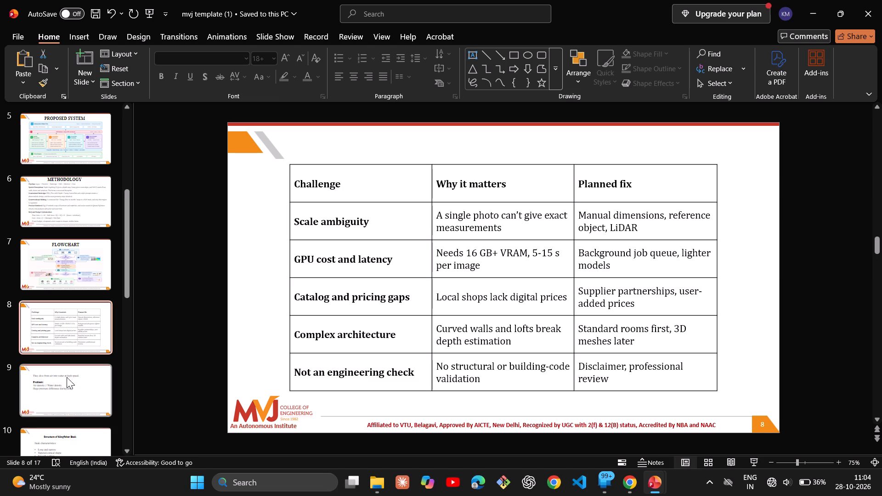
click(77, 381)
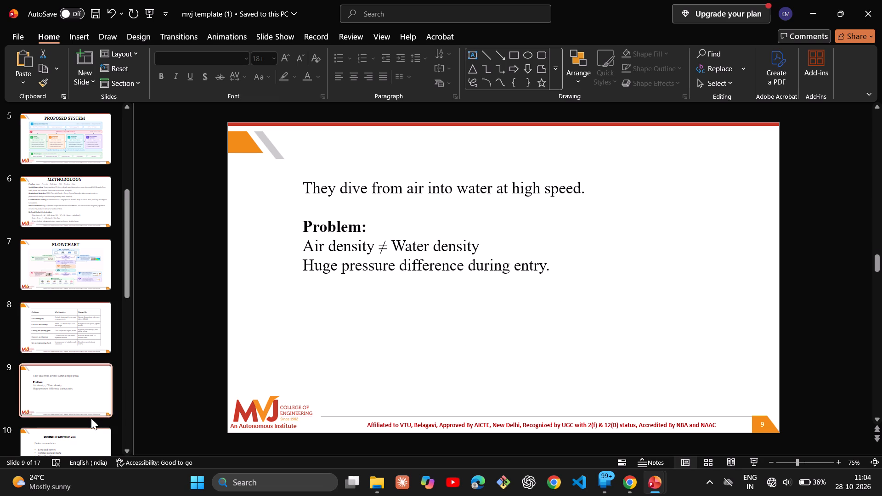
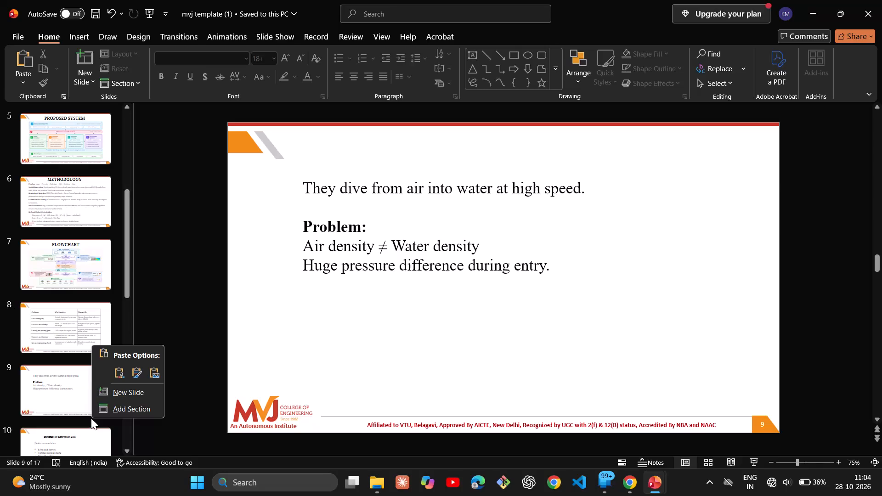
Cut the leftover slide about diving from air into water and the Structure of Kingfisher Beak slide.
click(68, 396)
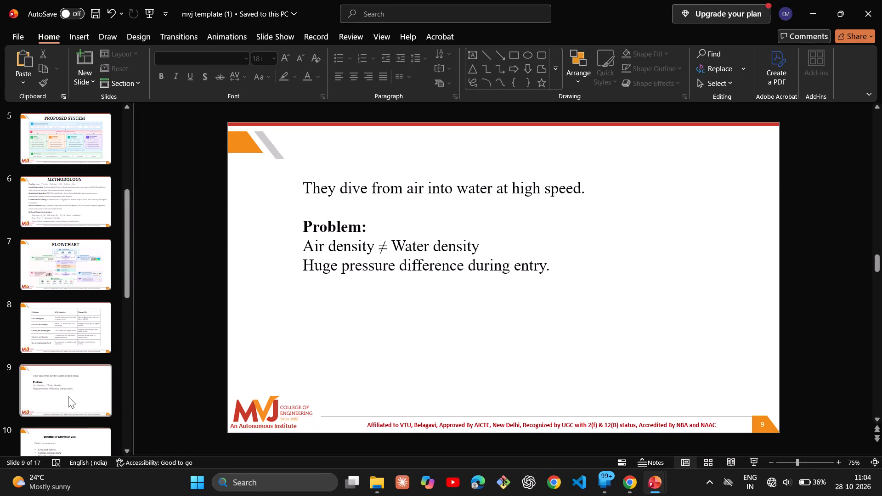
right_click(68, 396)
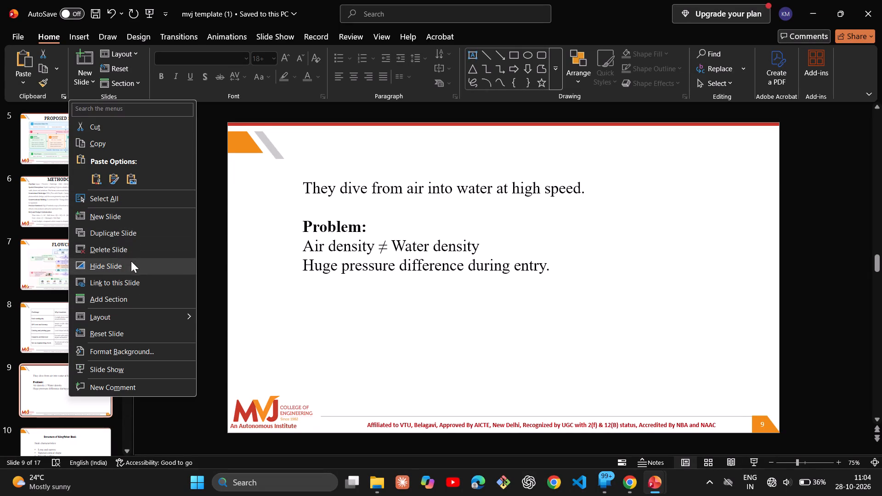
click(97, 128)
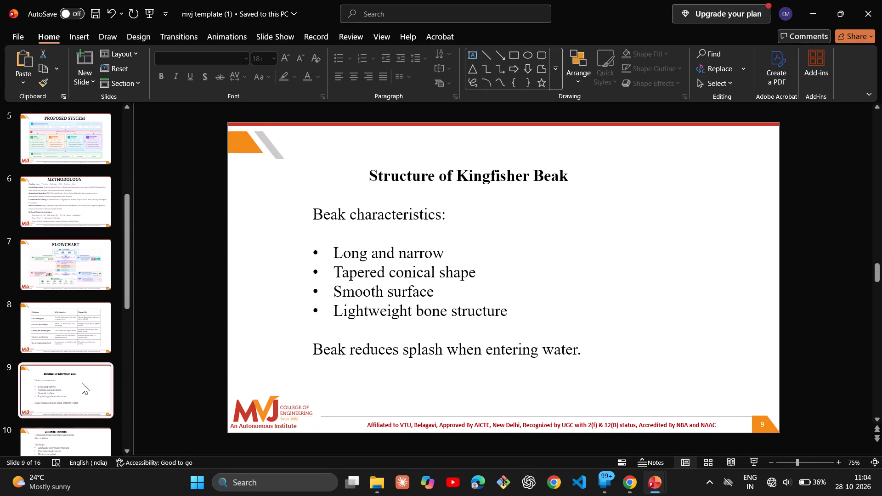
scroll(82, 381, down, 4)
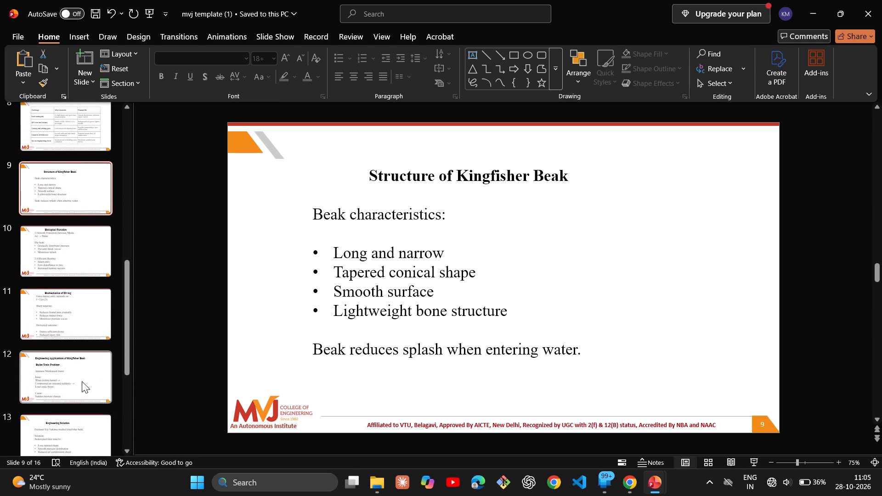
click(90, 201)
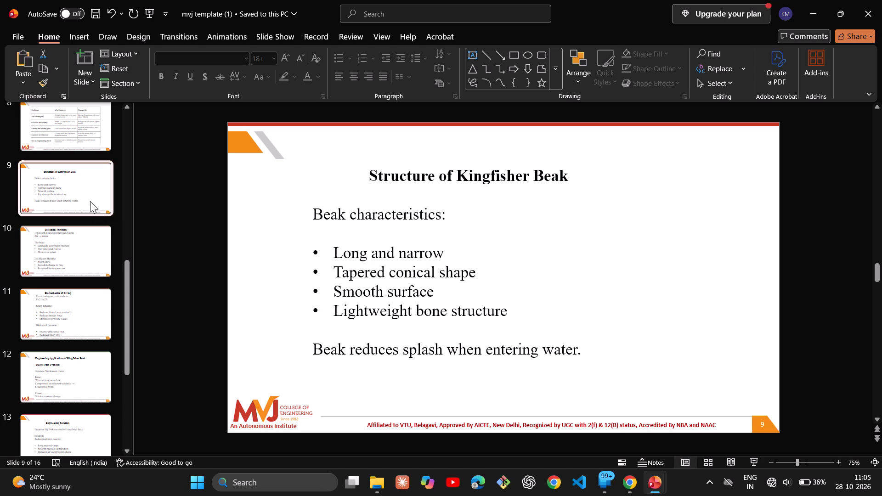
right_click(90, 201)
click(145, 199)
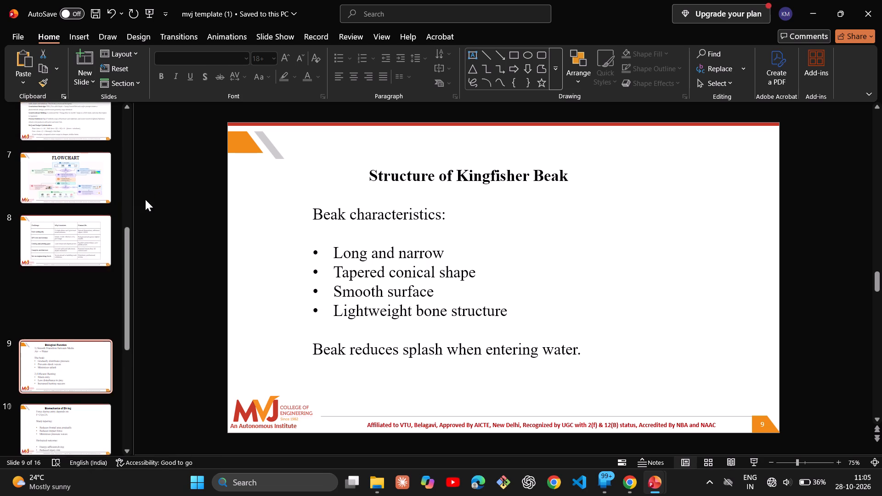
Cut the Biological Function and Biomechanics of Diving slides that follow the challenges table slide.
click(69, 309)
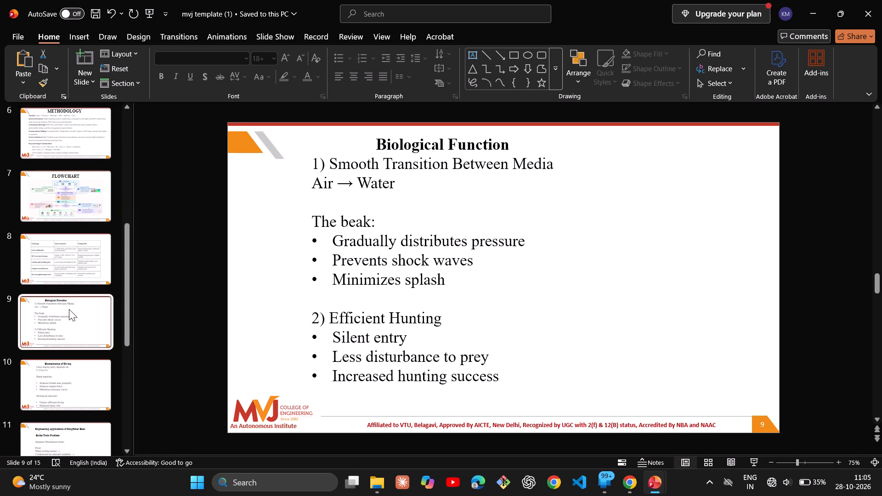
click(106, 338)
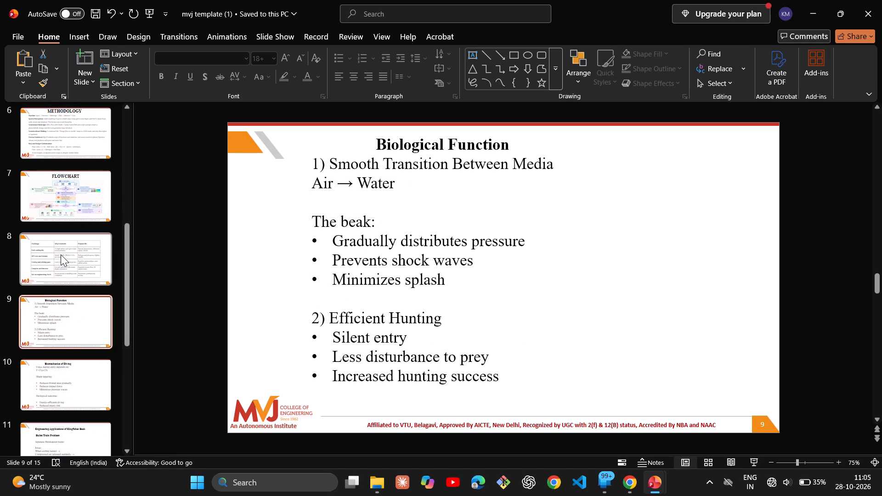
click(61, 254)
click(72, 317)
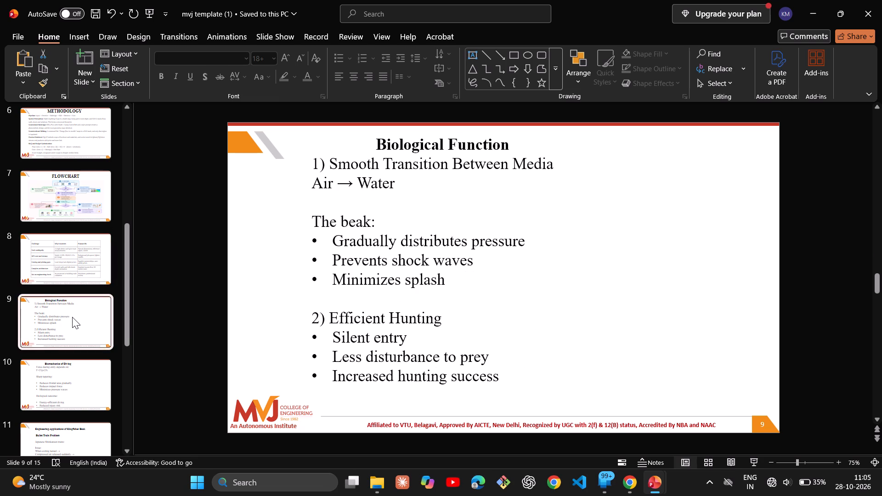
right_click(73, 320)
click(96, 51)
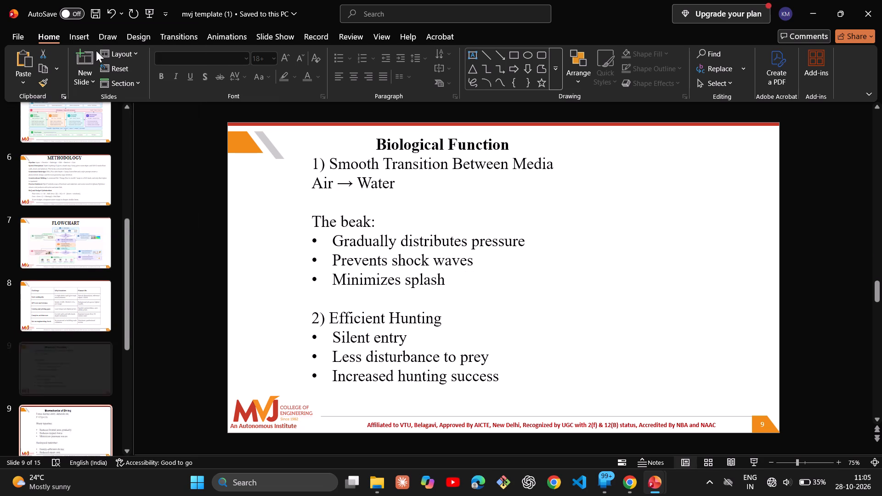
click(86, 373)
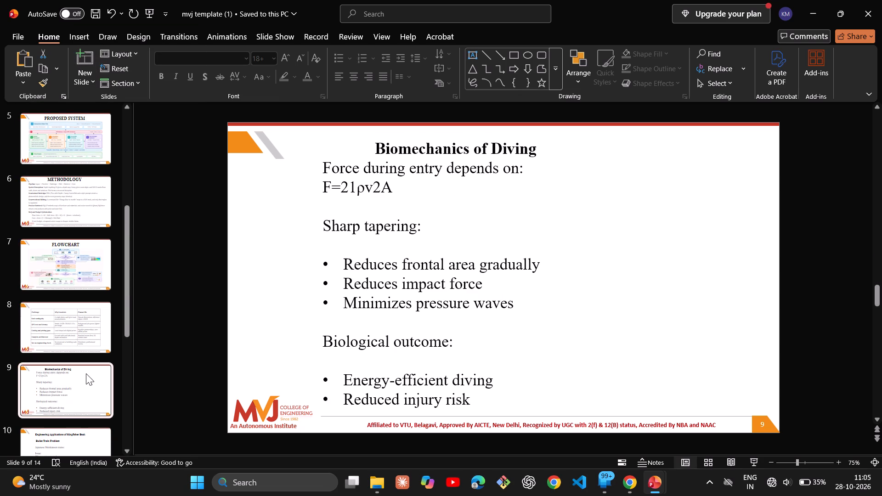
right_click(86, 373)
click(120, 101)
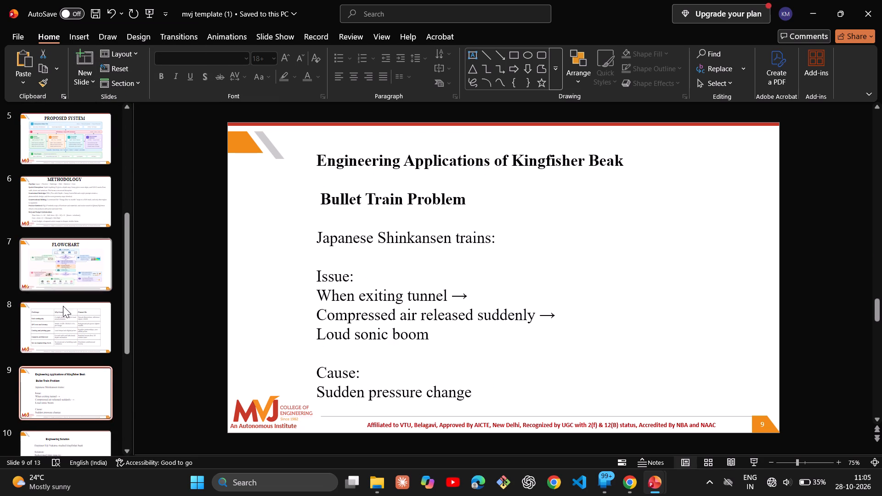
Cut the Engineering Applications of Kingfisher Beak slide and the Engineering Solution slide.
click(71, 388)
click(78, 400)
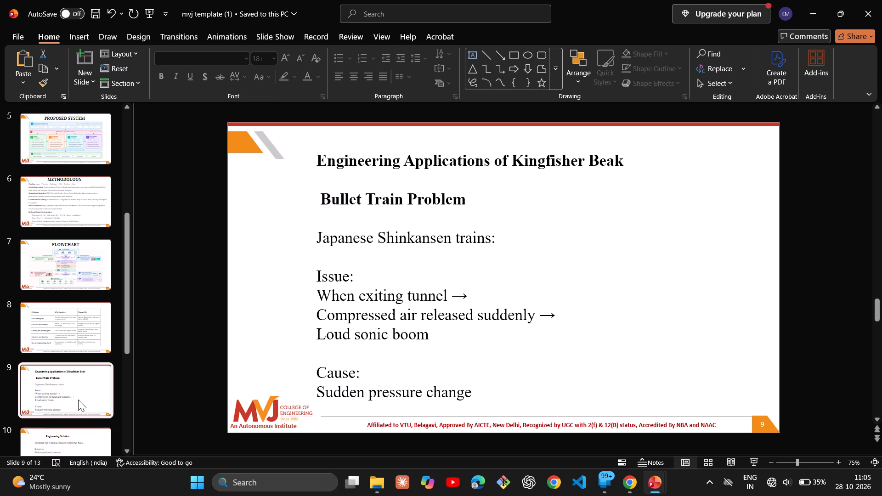
right_click(90, 404)
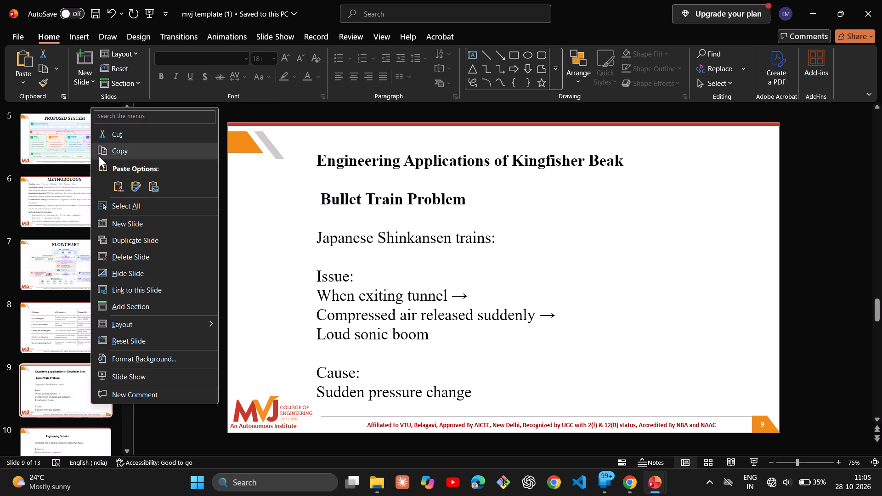
click(113, 139)
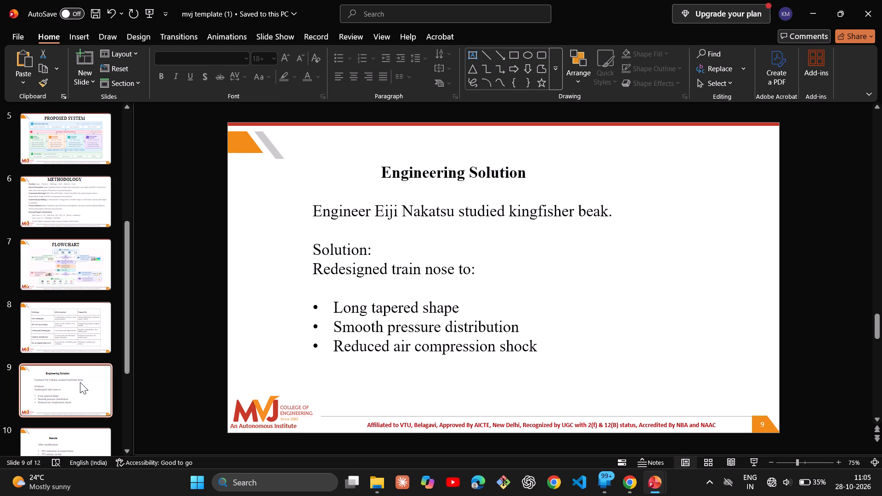
click(80, 382)
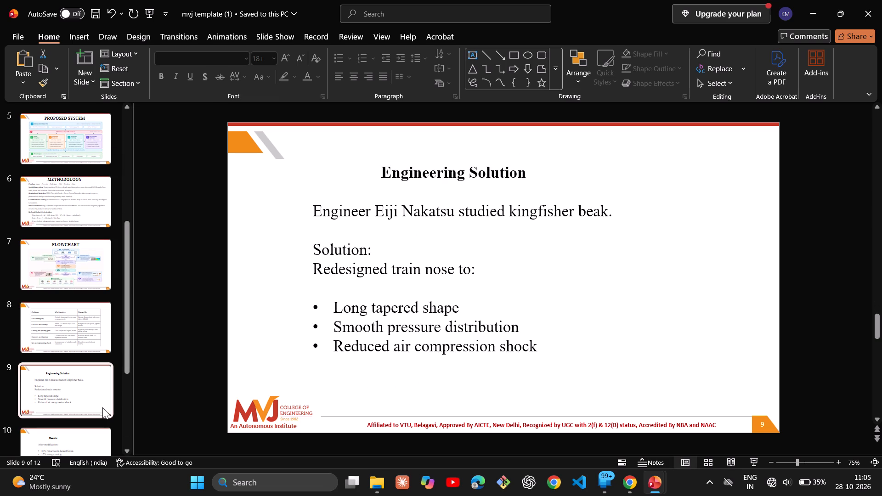
right_click(91, 387)
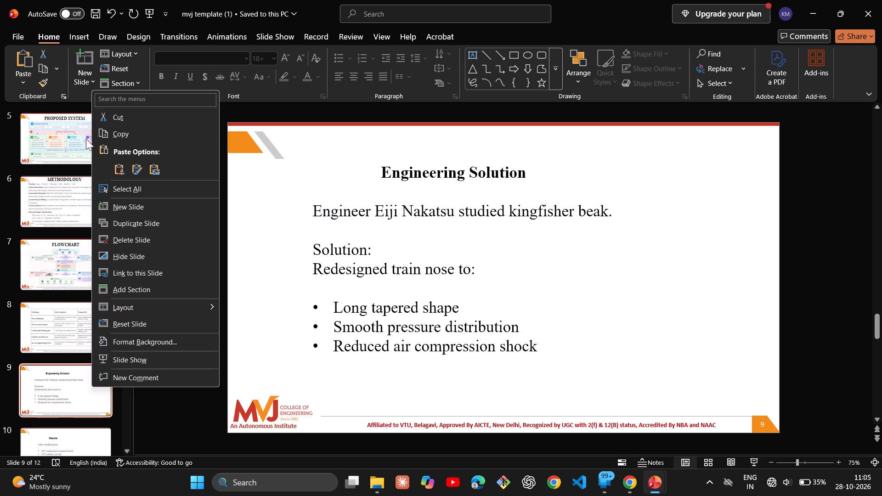
click(114, 117)
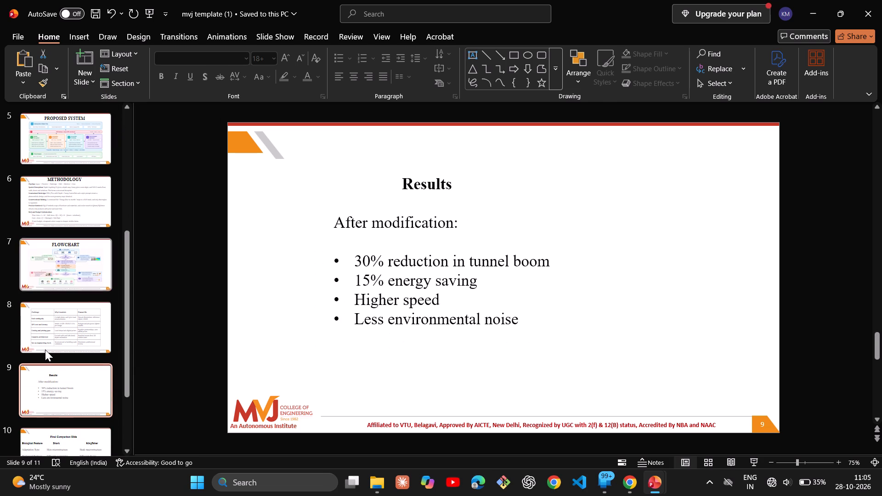
Cut the Results slide and the Final Comparison Slide that precede the Thank You slide.
scroll(48, 354, down, 3)
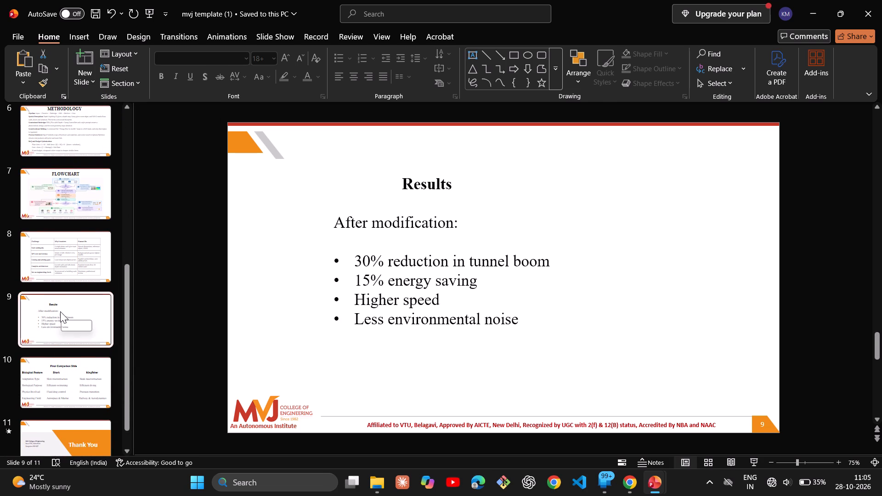
right_click(60, 315)
click(108, 39)
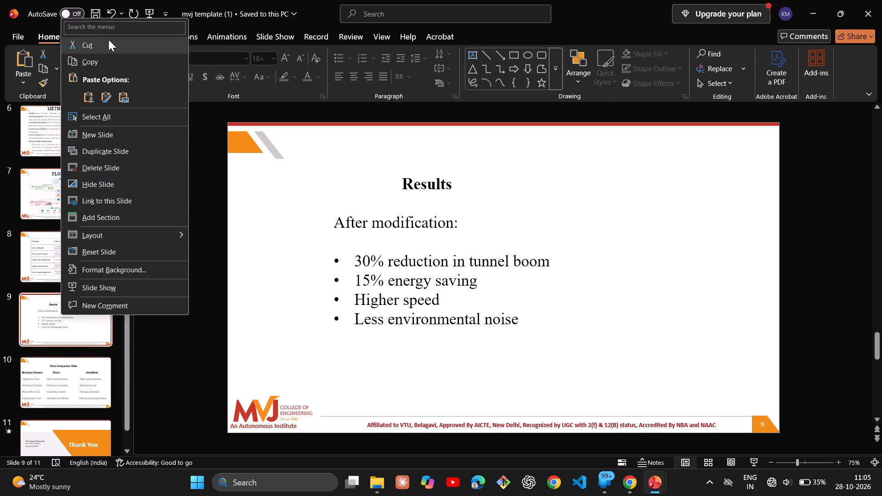
click(89, 338)
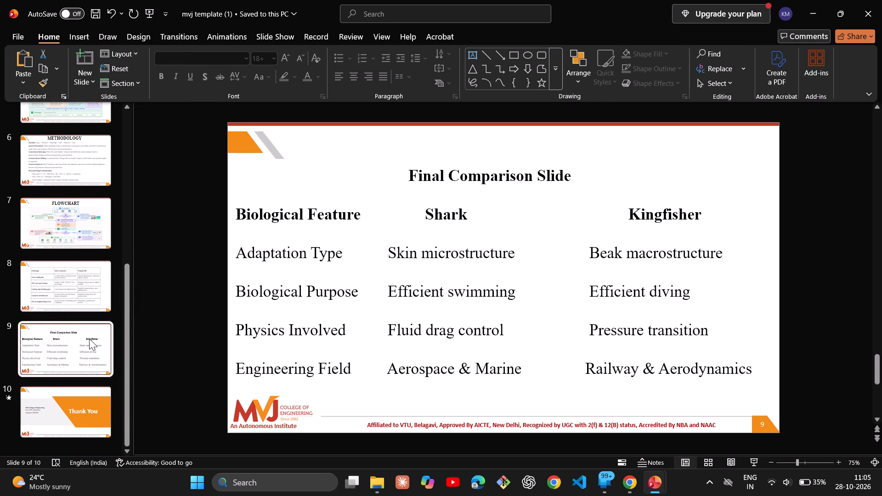
click(103, 354)
right_click(93, 353)
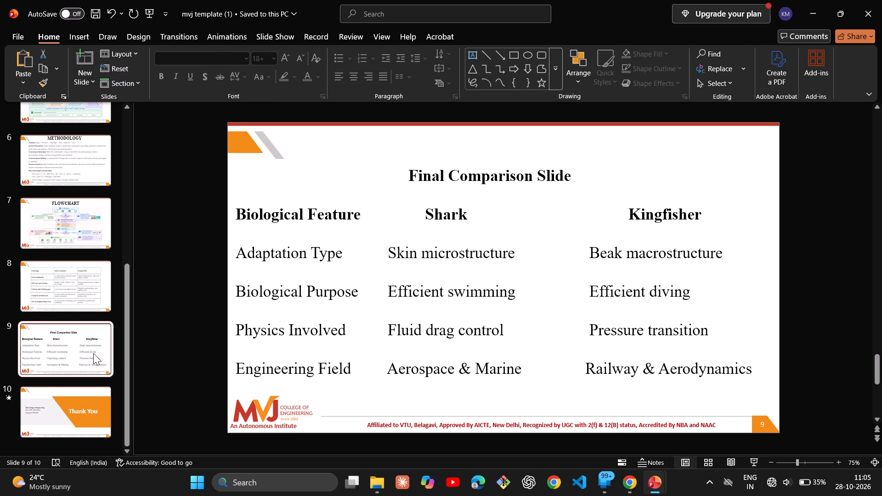
click(140, 85)
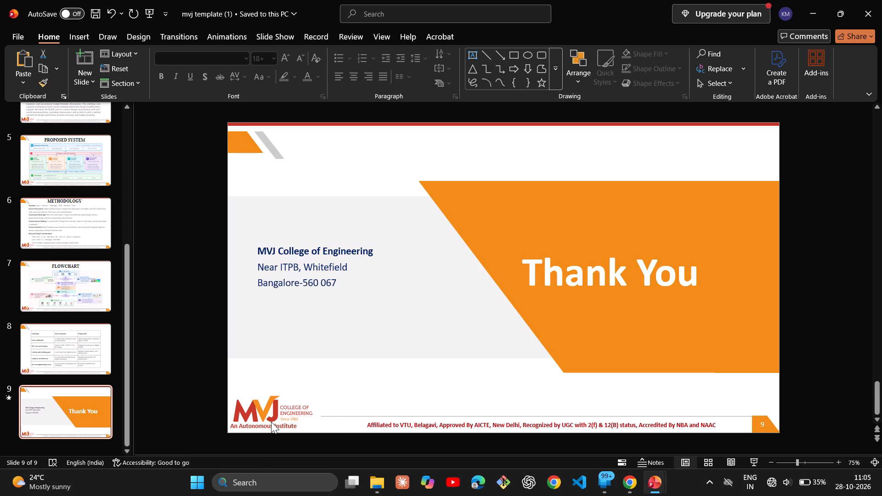
Review the methodology, flowchart and challenges table slides of the mvj template.
key(Up)
click(44, 313)
key(Up)
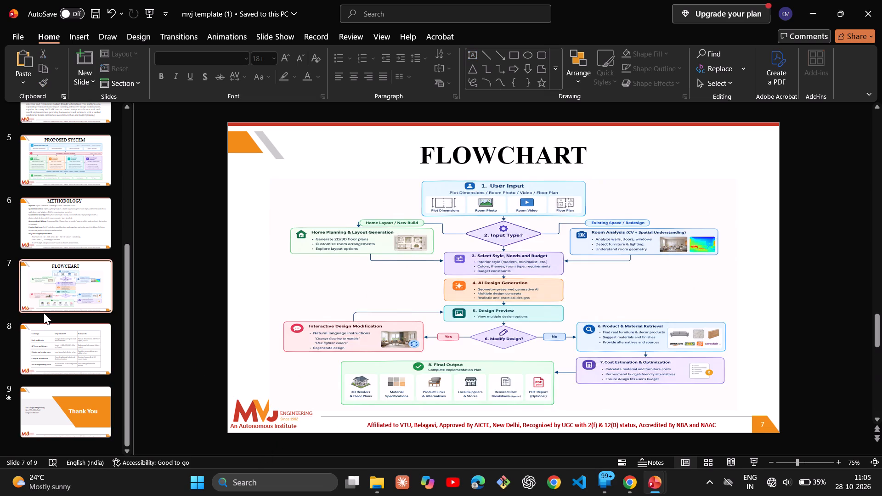
key(Up)
key(Down)
key(Down)
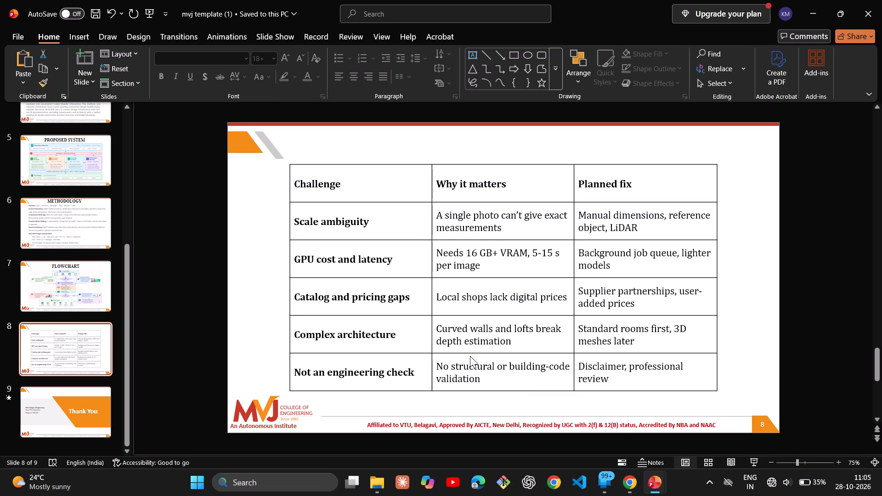
Switch to the AI-GLAZE presentation and copy the heading "LIMITATIONS AND CHALLENGES" from its last slide.
key(alt+Tab)
key(Down)
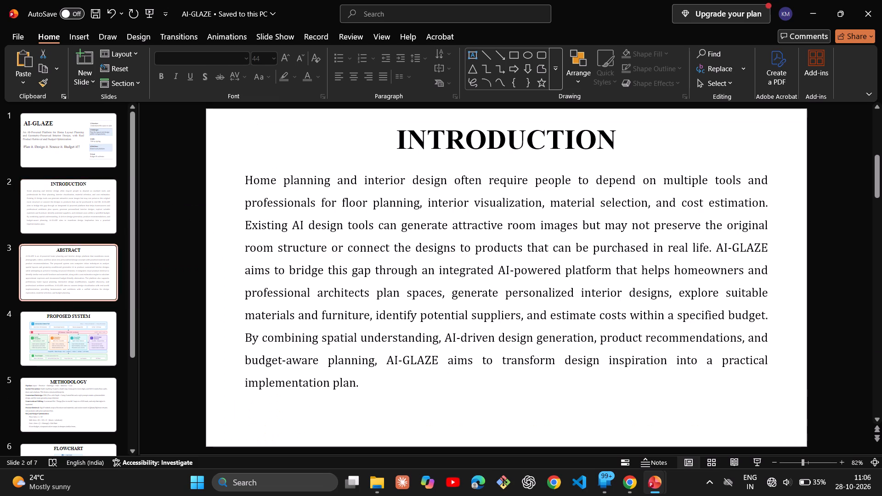
key(Down)
key(Down)
key(Down)
key(Down)
key(Down)
key(Down)
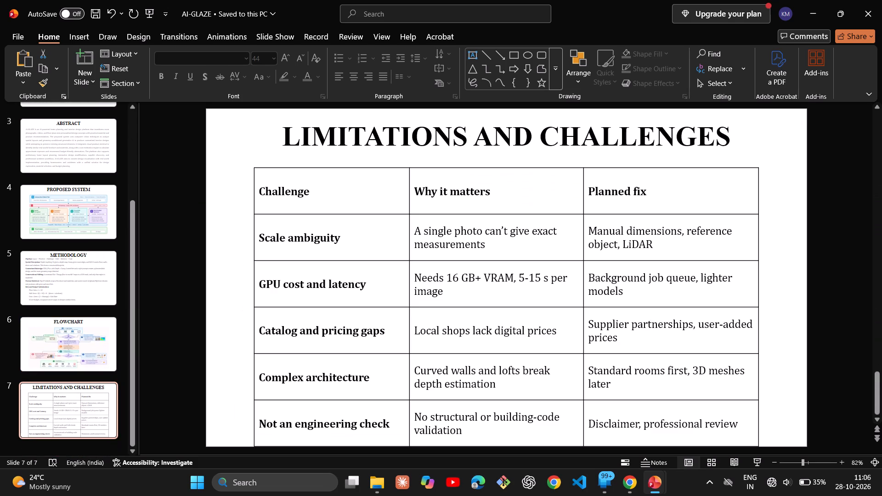
click(710, 132)
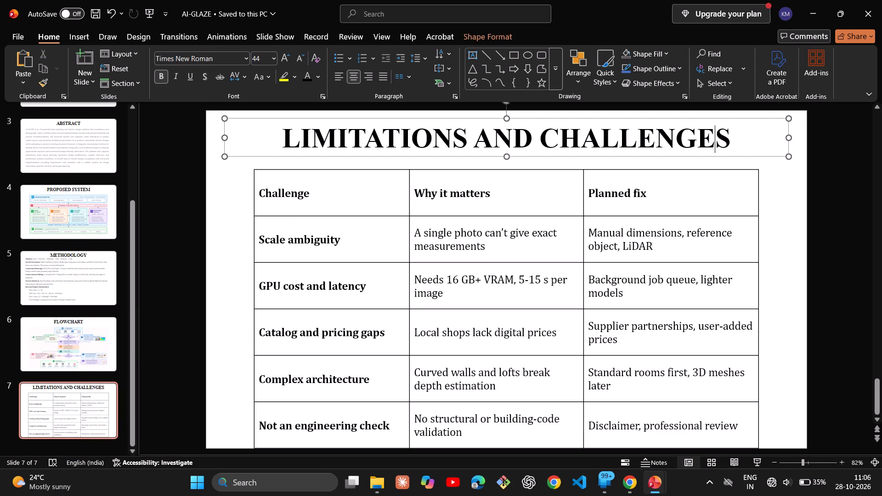
key(ctrl+a)
key(ctrl+c)
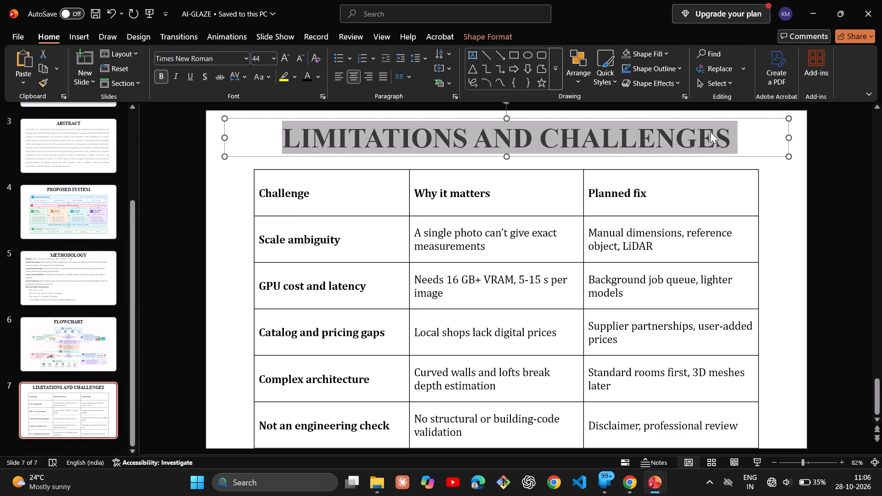
Back in the mvj template, move the challenges table slightly down, keeping its horizontal position, to leave room for a heading.
key(alt+Tab)
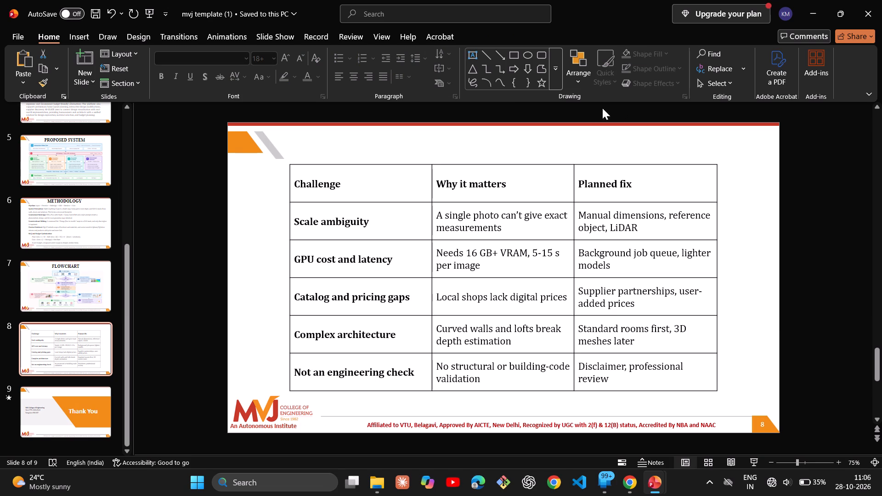
click(510, 167)
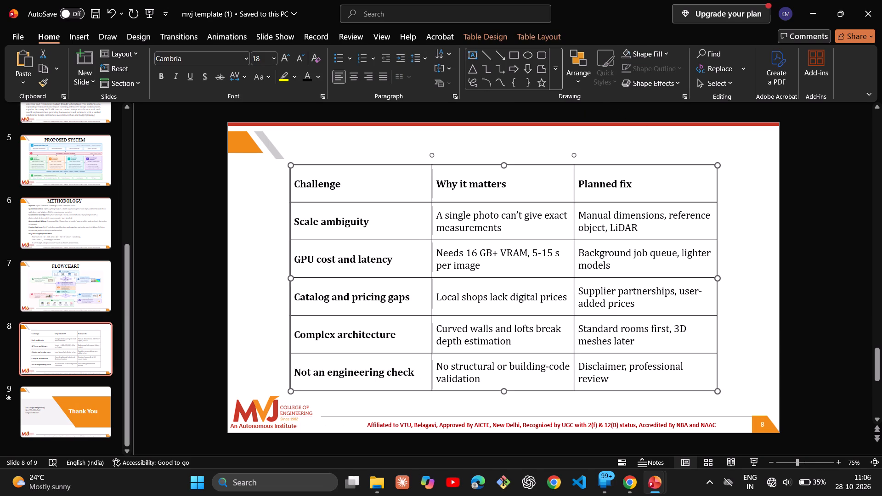
drag(520, 166, 525, 174)
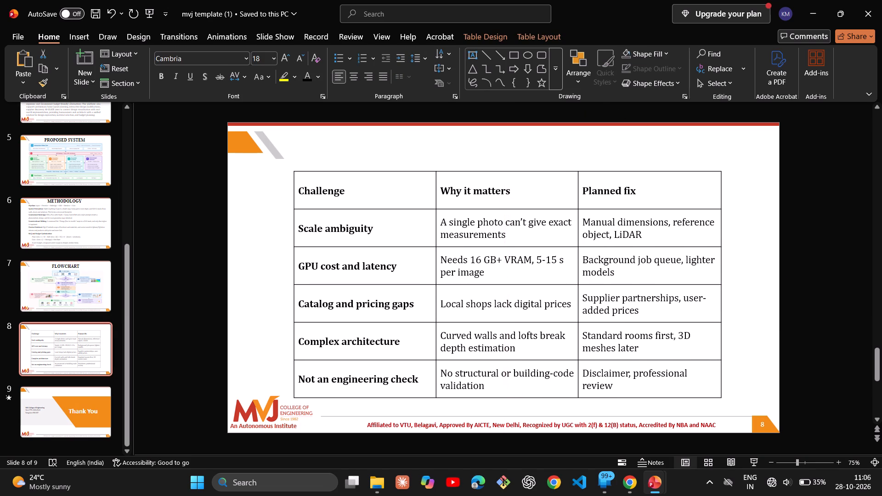
drag(525, 174, 520, 176)
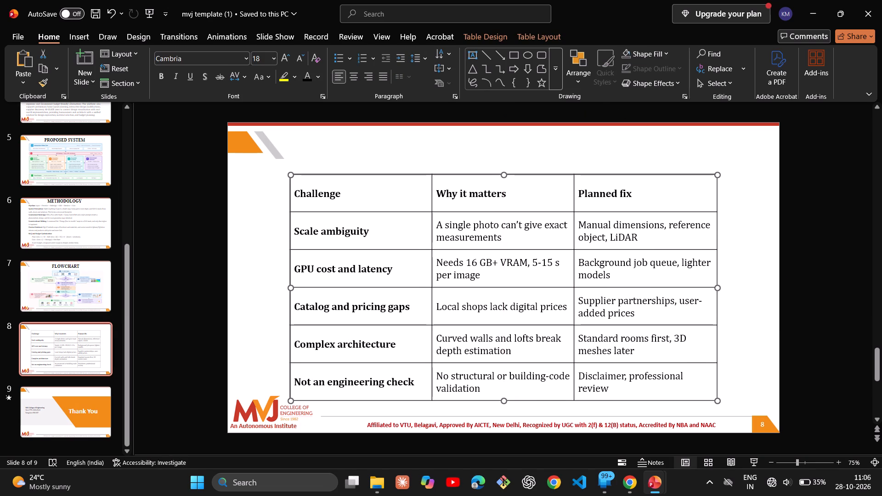
click(434, 145)
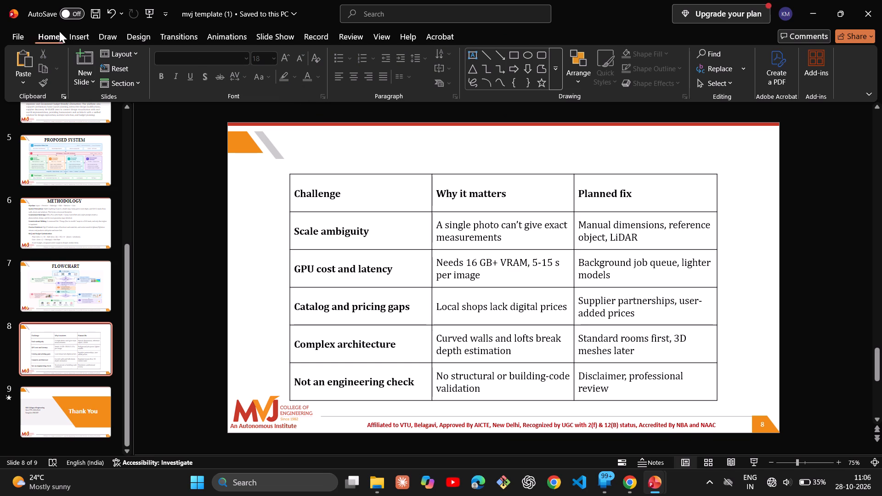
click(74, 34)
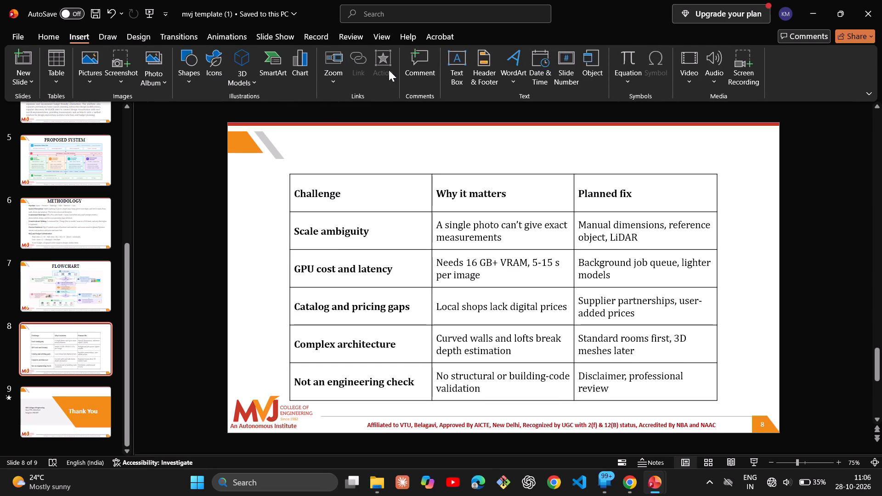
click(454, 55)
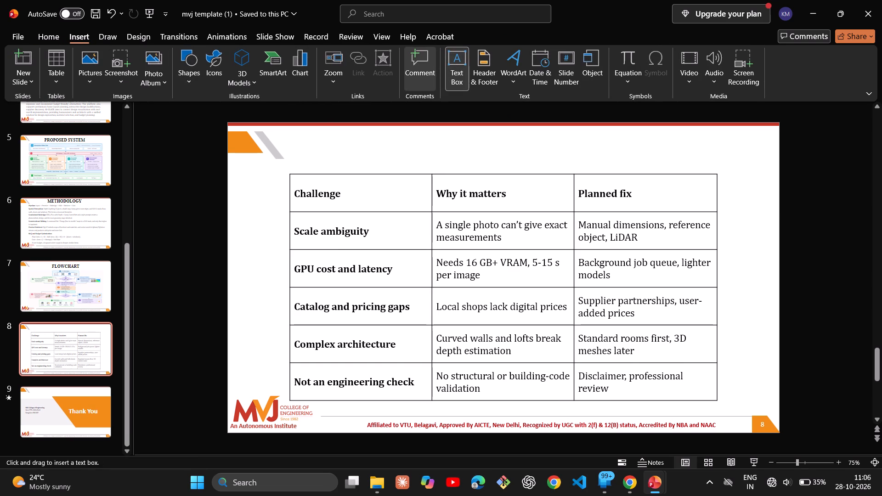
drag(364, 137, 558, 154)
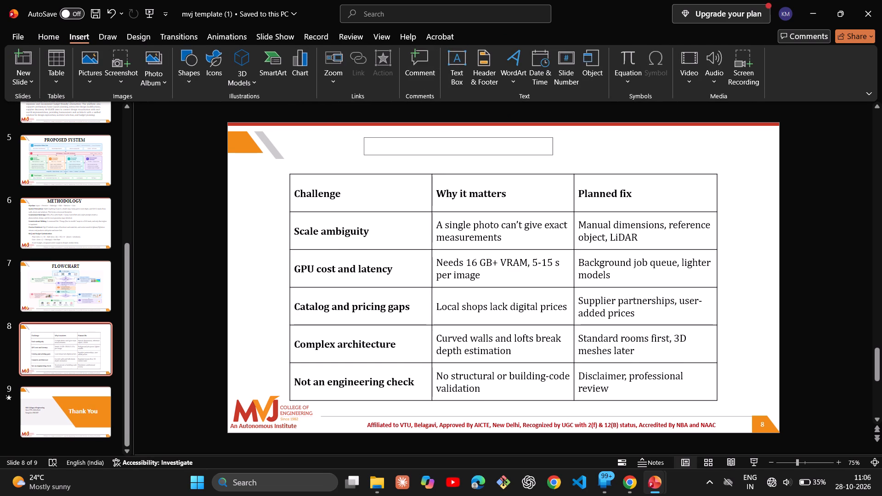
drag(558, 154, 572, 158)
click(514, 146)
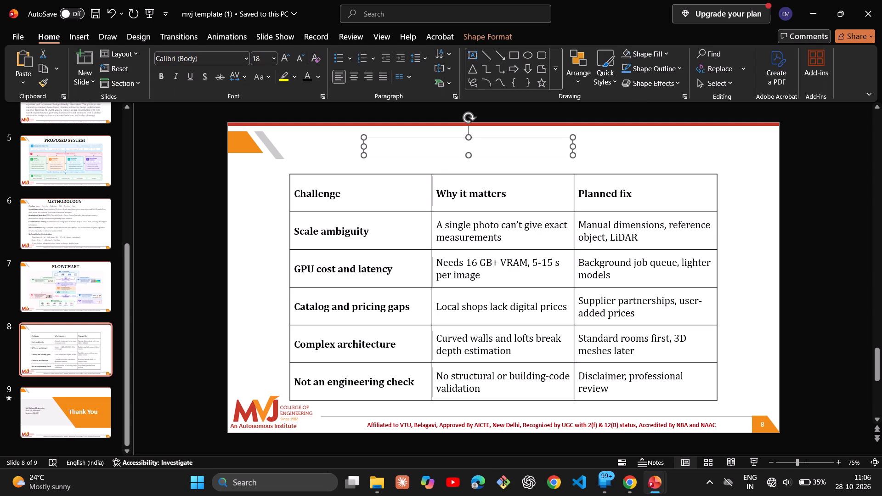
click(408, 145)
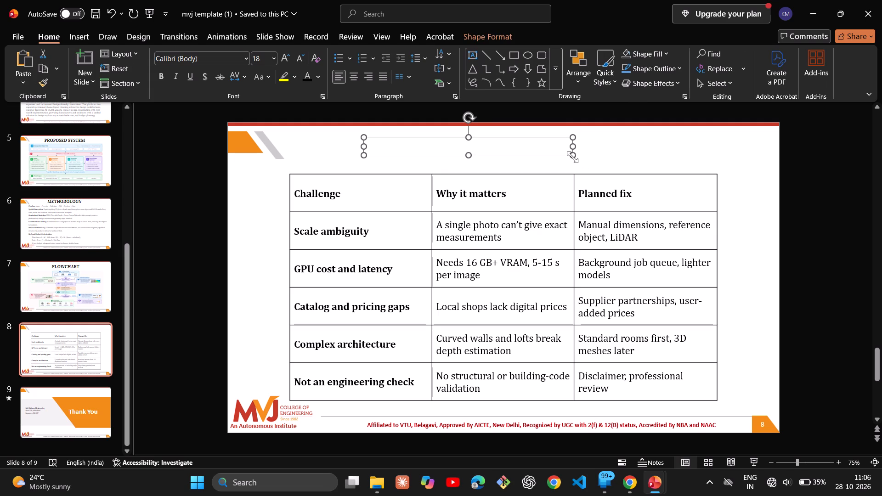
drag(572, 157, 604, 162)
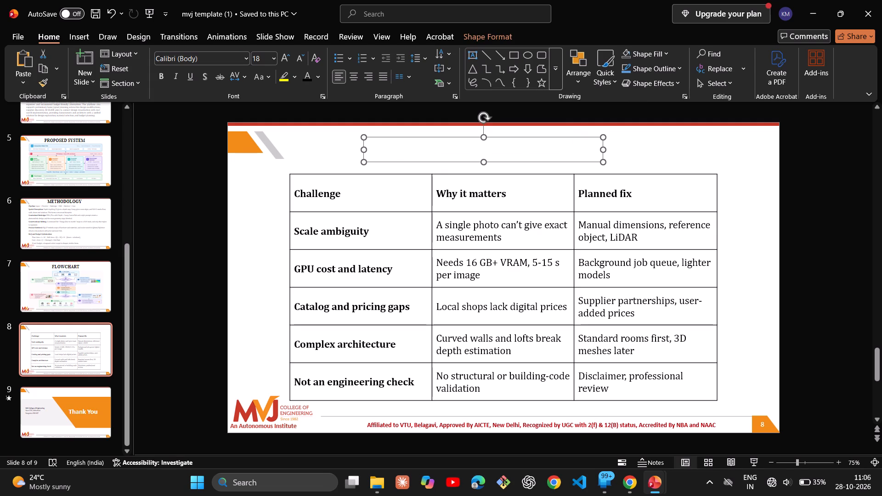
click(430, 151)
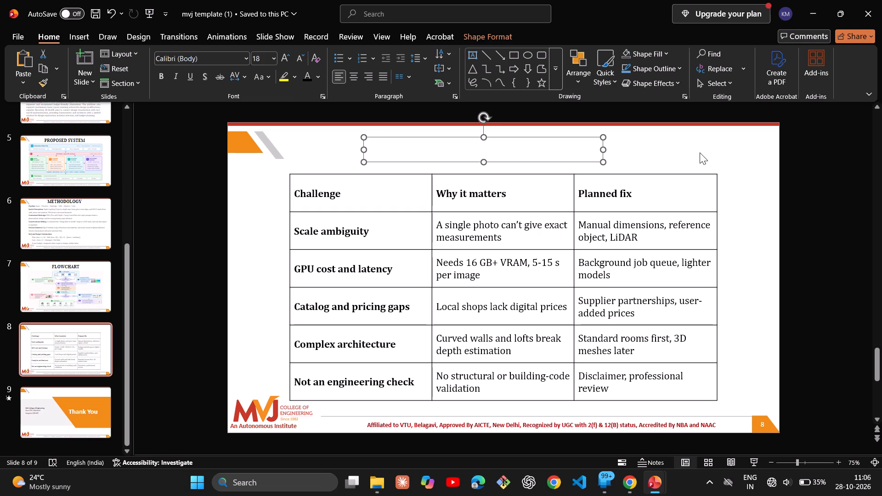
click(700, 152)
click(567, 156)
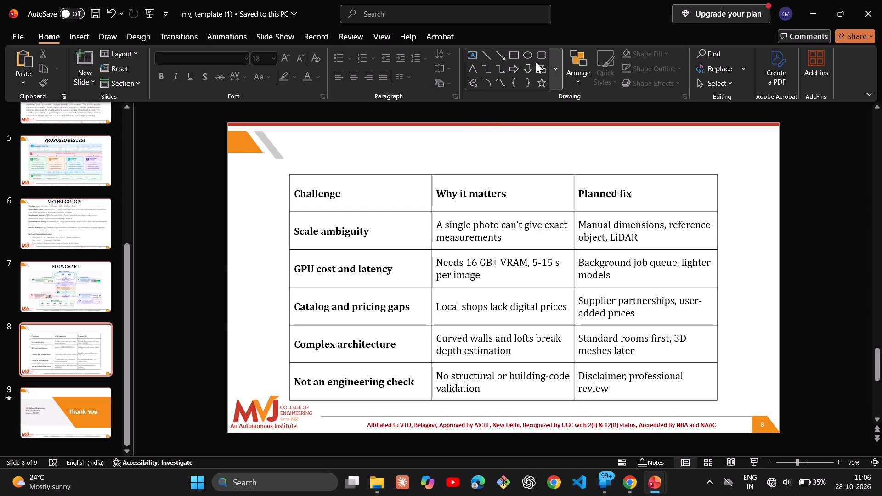
Add a text box above the challenges table containing the copied heading "LIMITATIONS AND CHALLENGES", with the text centred.
click(474, 55)
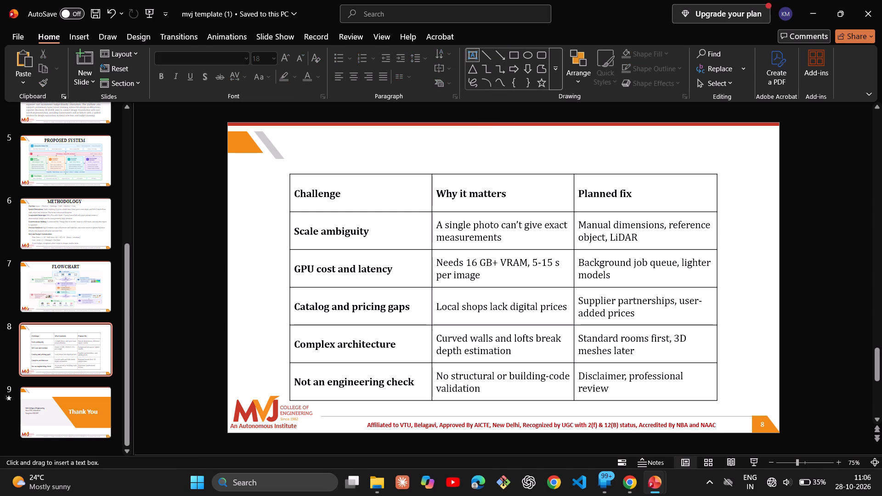
drag(378, 135, 597, 188)
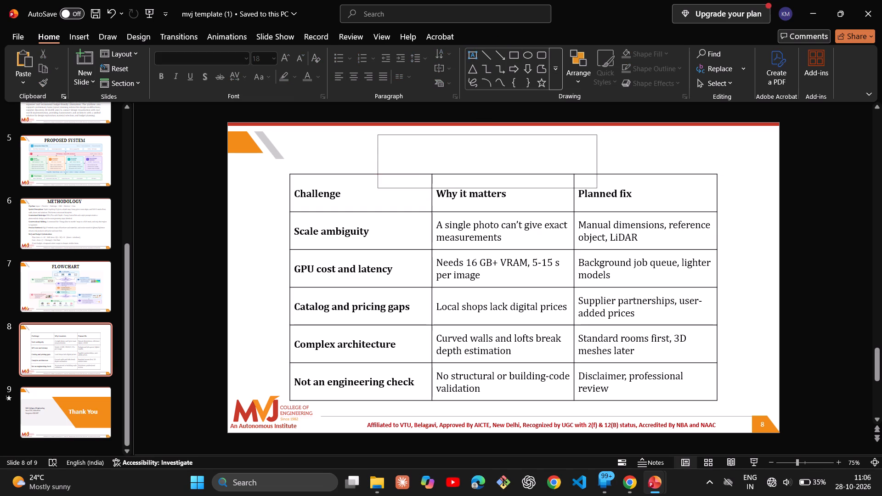
drag(597, 188, 596, 188)
key(ctrl+v)
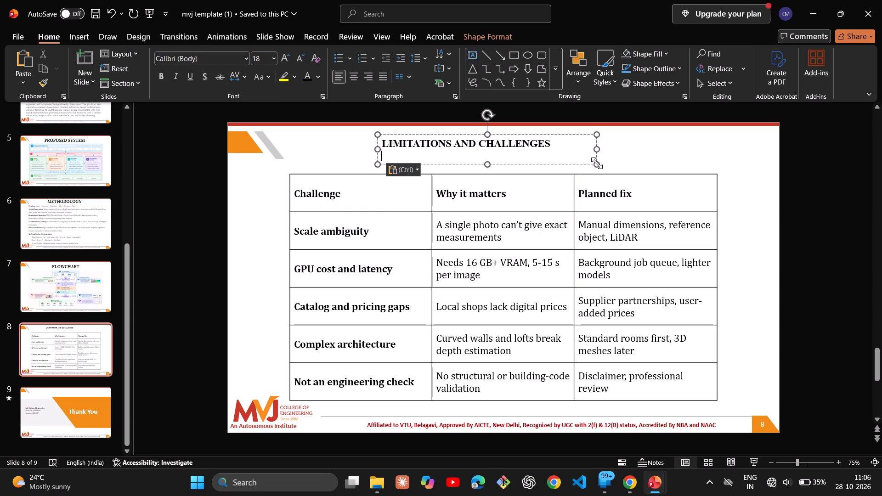
drag(596, 163, 629, 152)
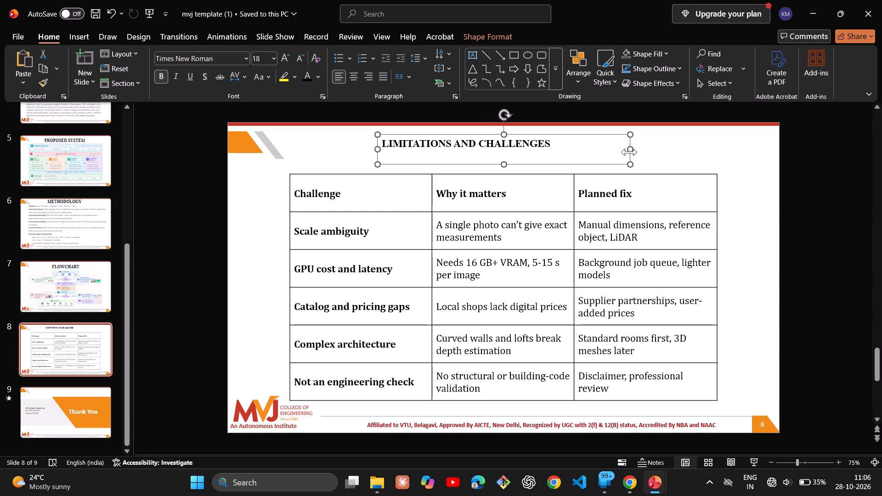
click(353, 72)
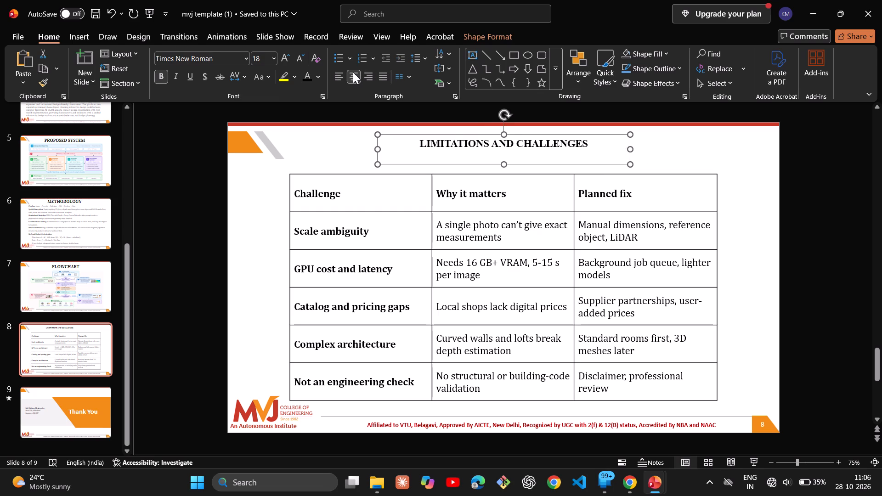
Set the "LIMITATIONS AND CHALLENGES" heading to font size 28 and widen its text box to fit one line.
click(585, 147)
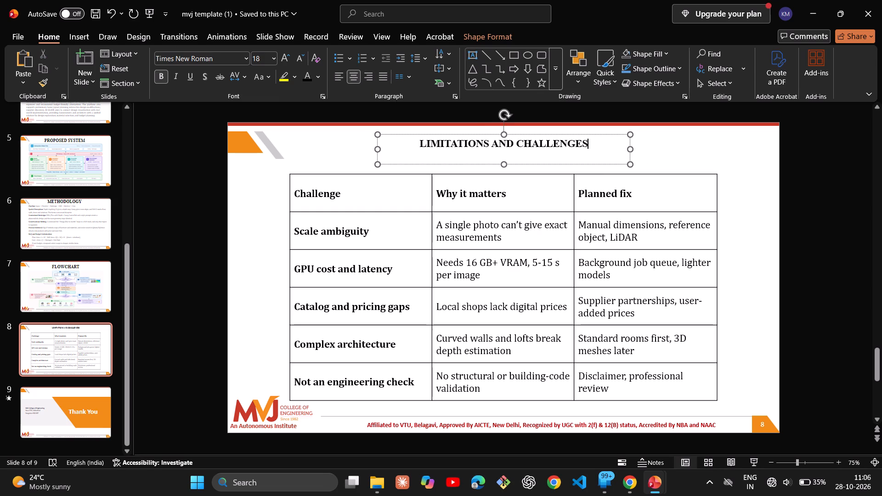
key(ctrl+a)
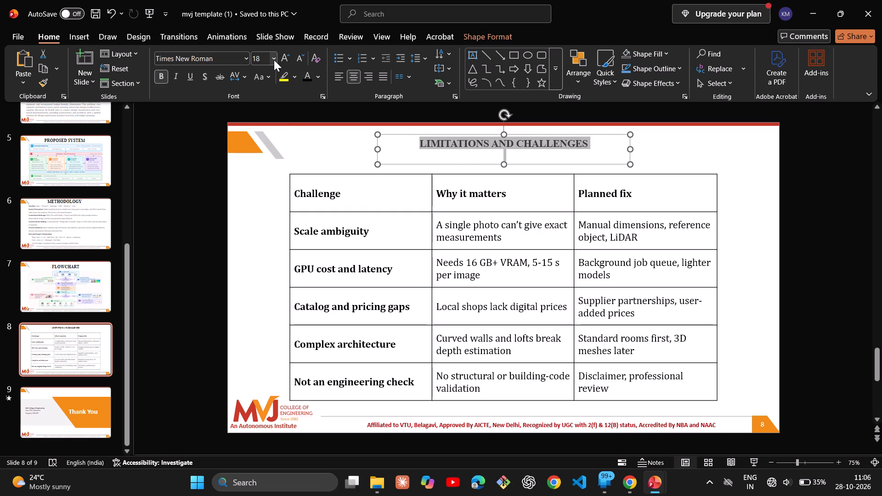
click(274, 60)
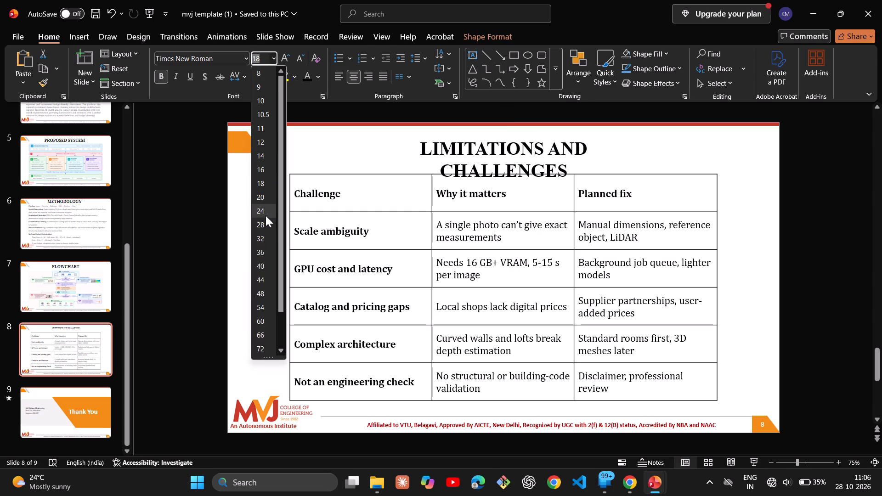
click(265, 219)
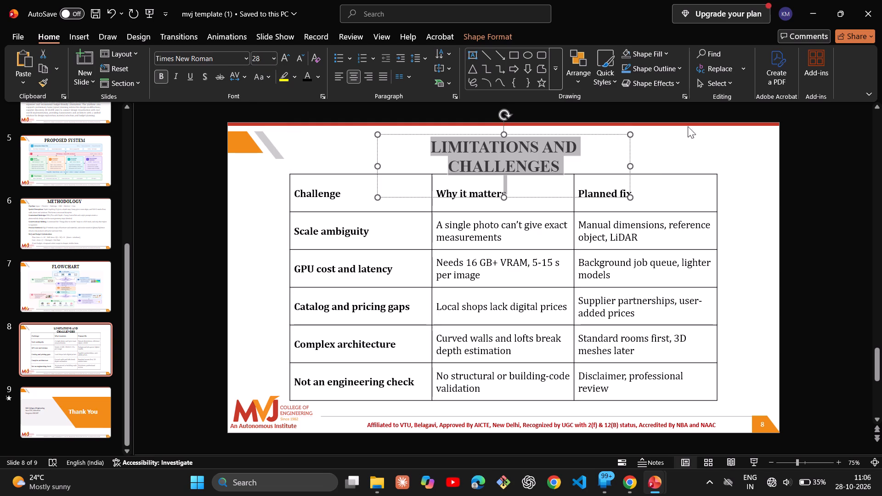
drag(632, 165, 681, 156)
Centre the "LIMITATIONS AND CHALLENGES" heading horizontally above the challenges table and compare the slide with its neighbours.
drag(576, 136, 573, 136)
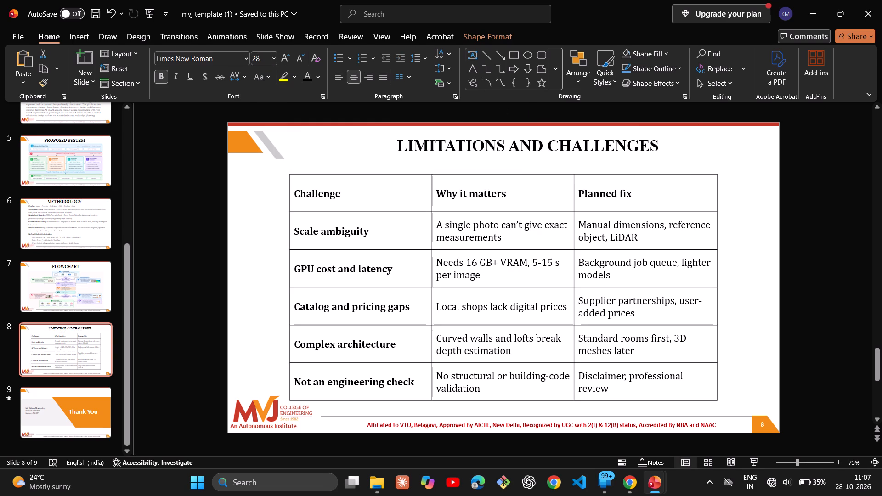
drag(573, 136, 550, 136)
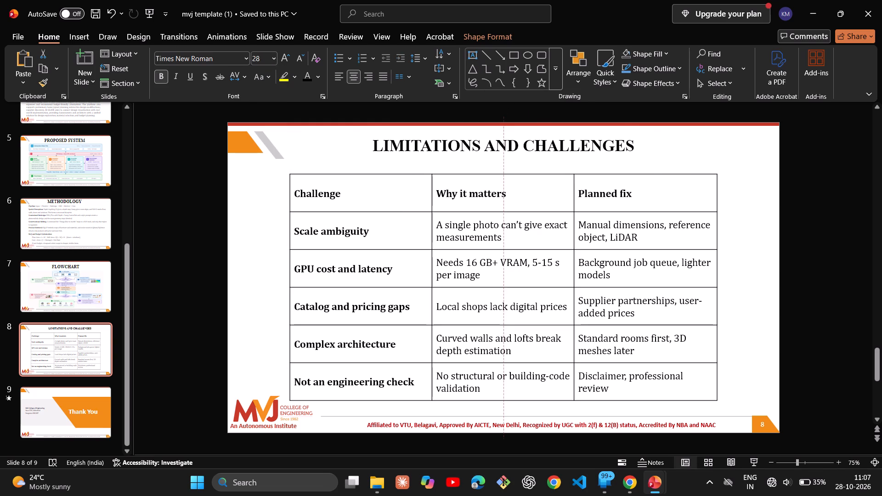
drag(550, 136, 551, 136)
click(705, 134)
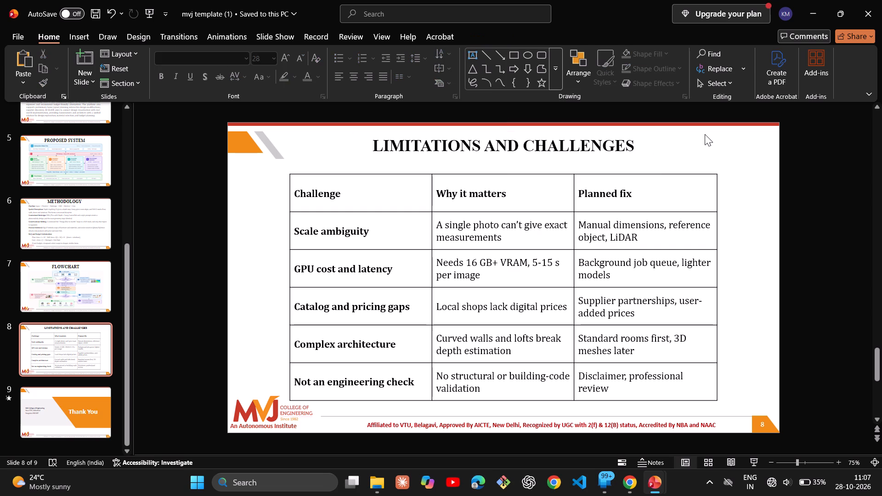
key(Down)
key(Up)
key(Up)
key(Down)
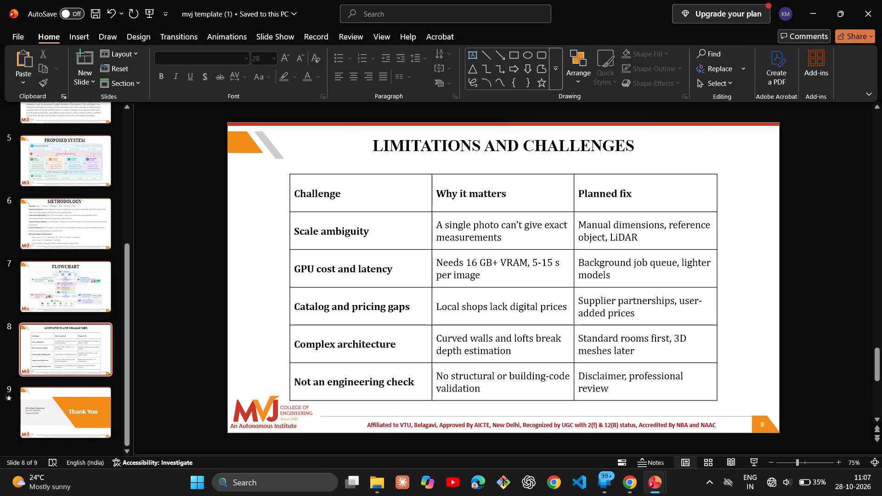
Widen the challenges table on both sides, then move it slightly up and centre it beneath the heading, clear of the footer logo.
click(716, 326)
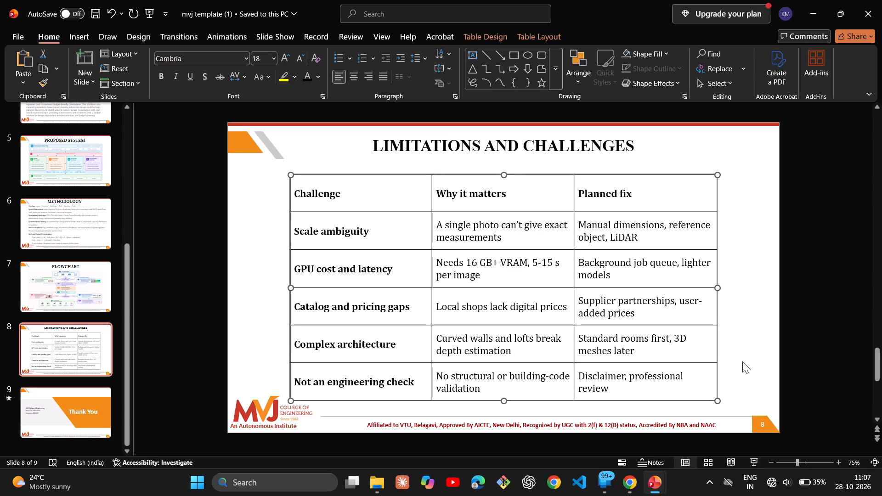
click(717, 380)
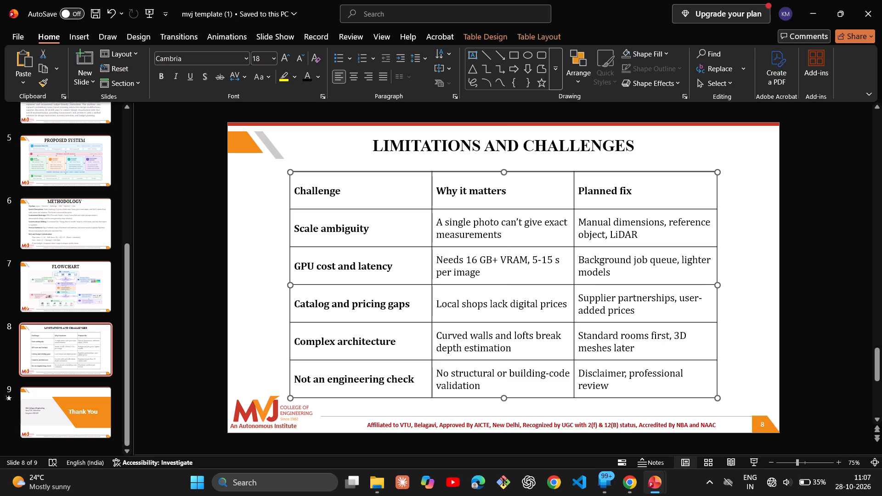
drag(720, 372, 727, 371)
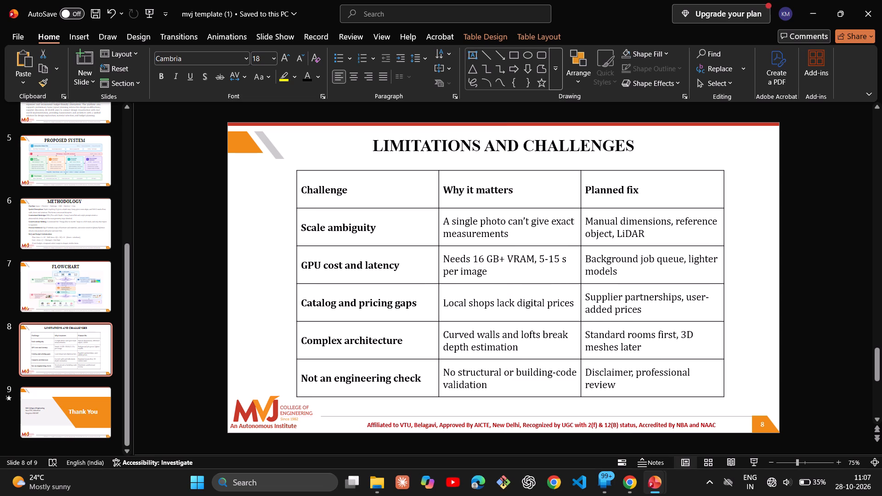
drag(727, 371, 724, 371)
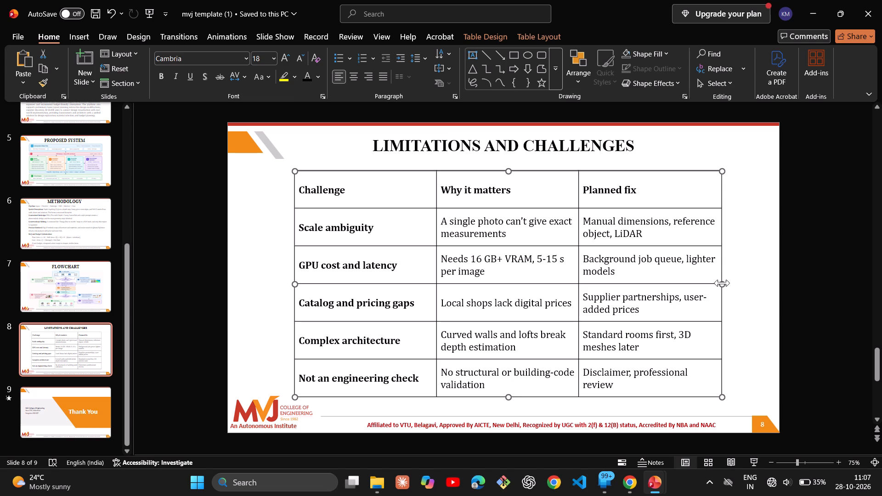
drag(722, 283, 750, 283)
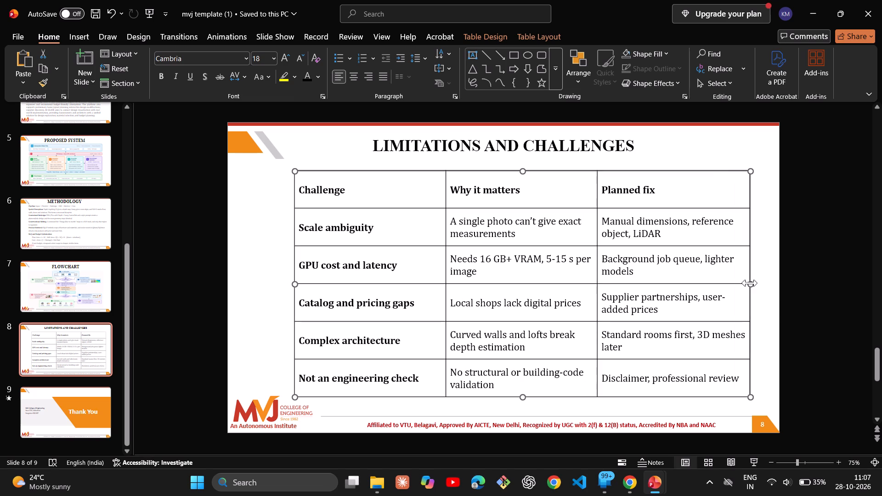
drag(294, 283, 271, 284)
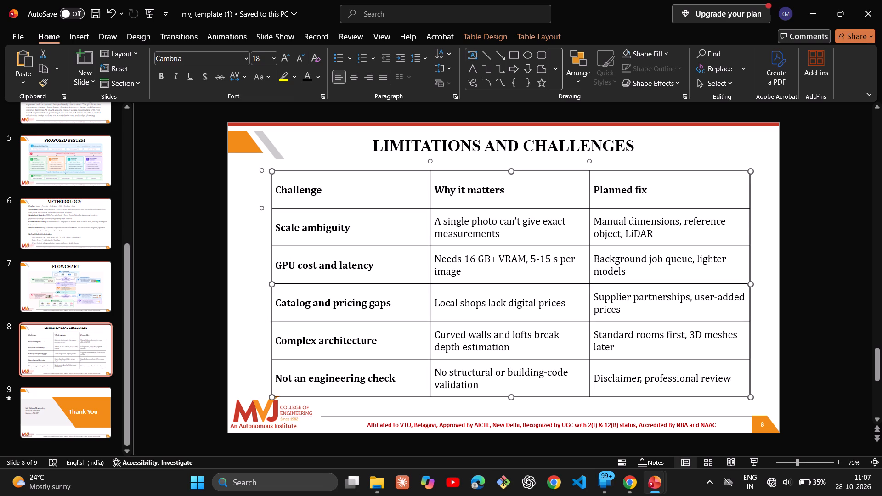
click(531, 172)
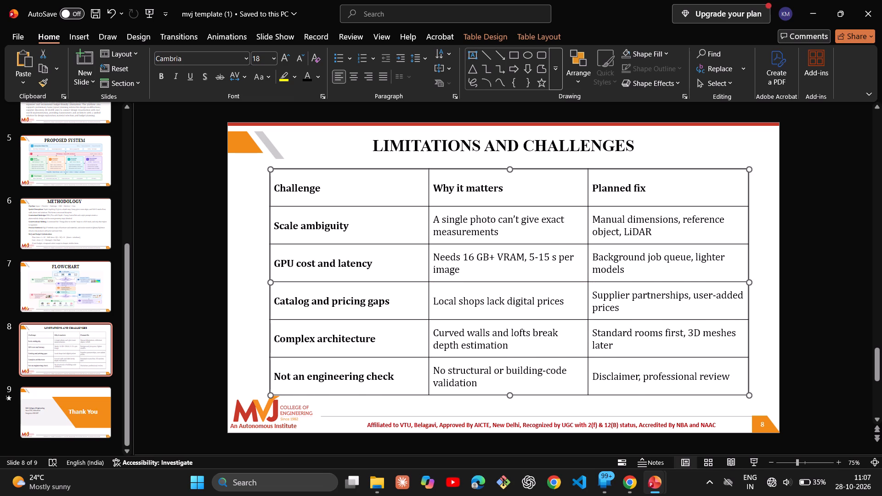
click(541, 169)
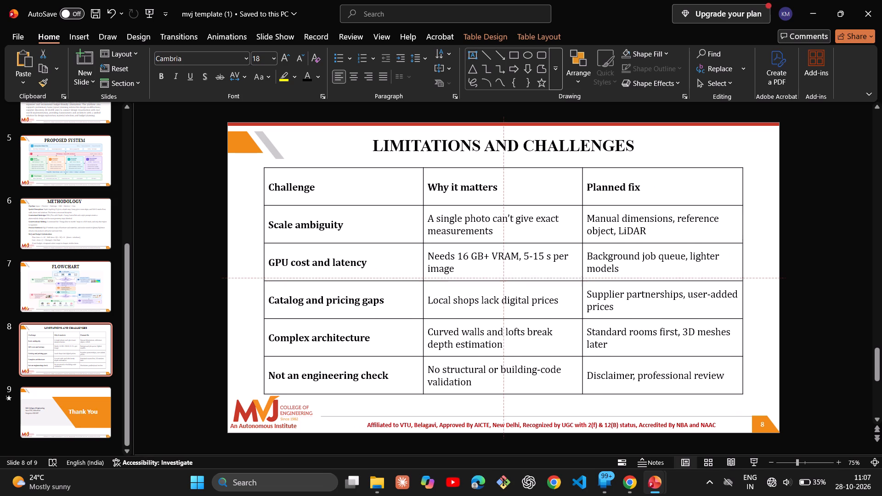
click(768, 208)
On the title slide, replace the department line with "Department of artificial intelligence" and a second line reading "and machine learning".
key(Up)
key(Up)
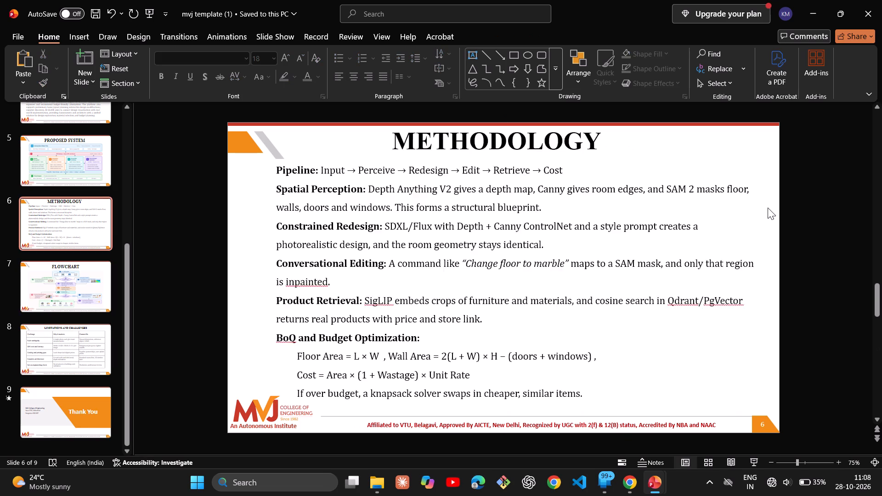
key(Up)
key(Up)
key(Up)
key(Up)
key(Up)
key(Up)
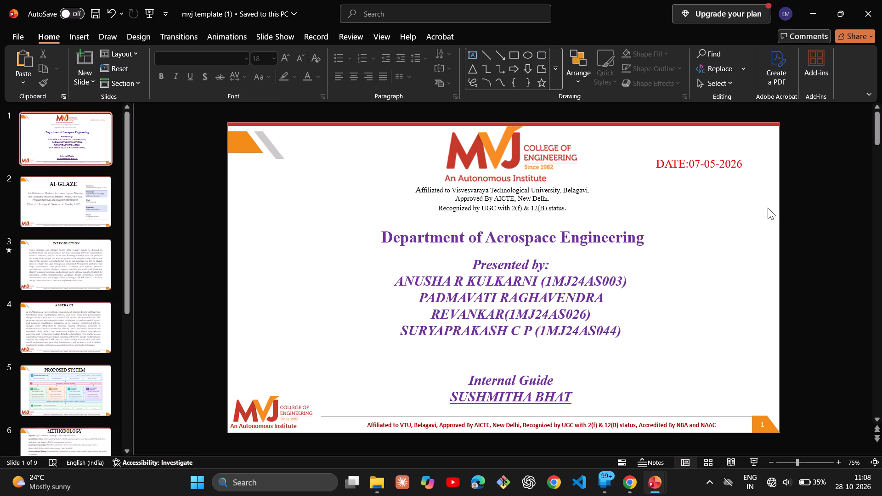
click(616, 233)
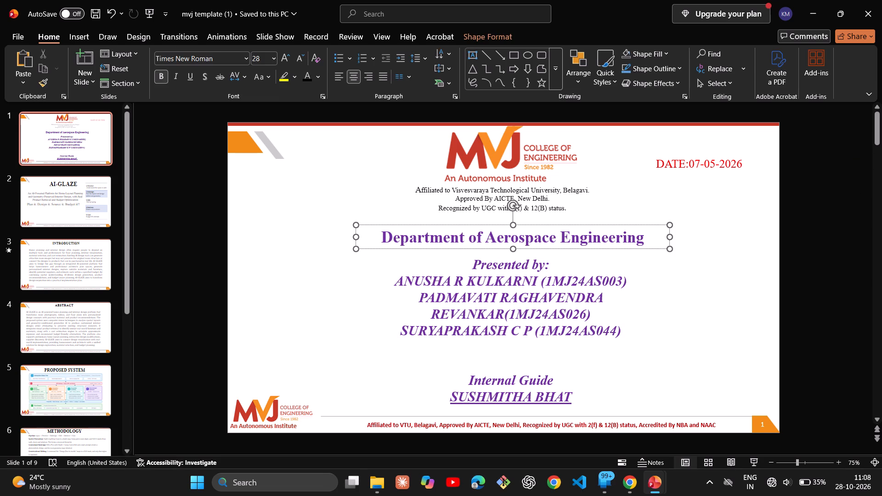
drag(645, 236, 399, 237)
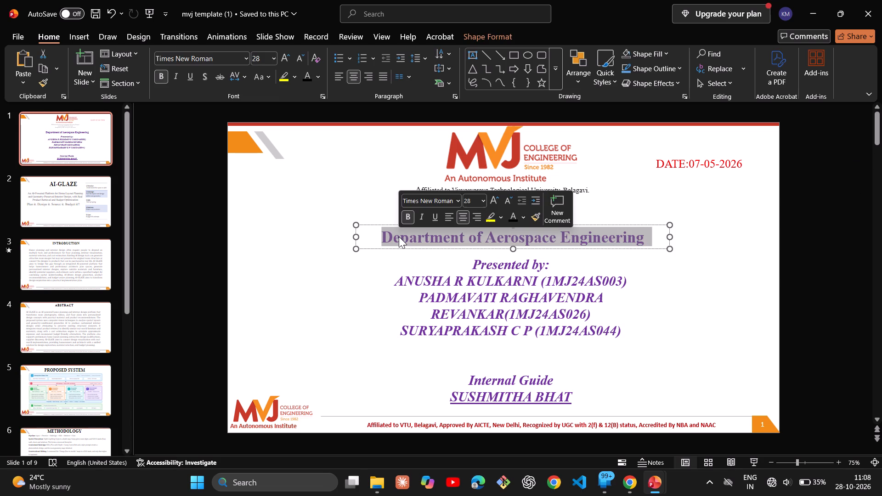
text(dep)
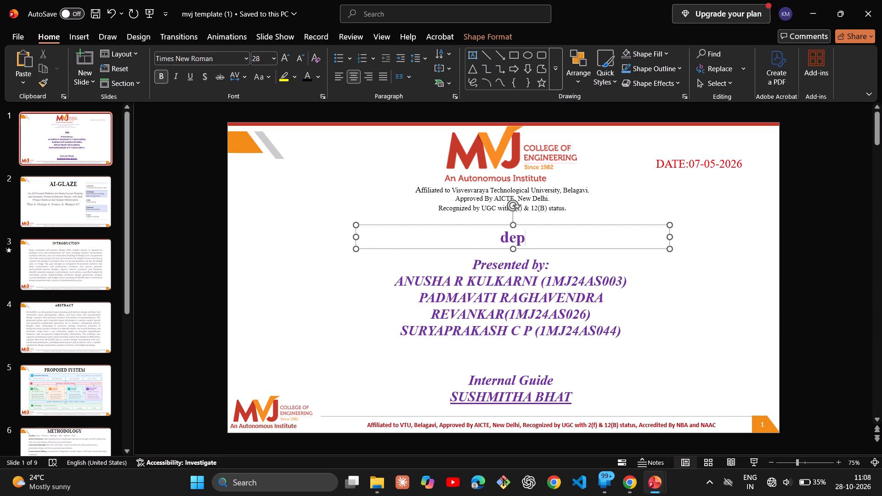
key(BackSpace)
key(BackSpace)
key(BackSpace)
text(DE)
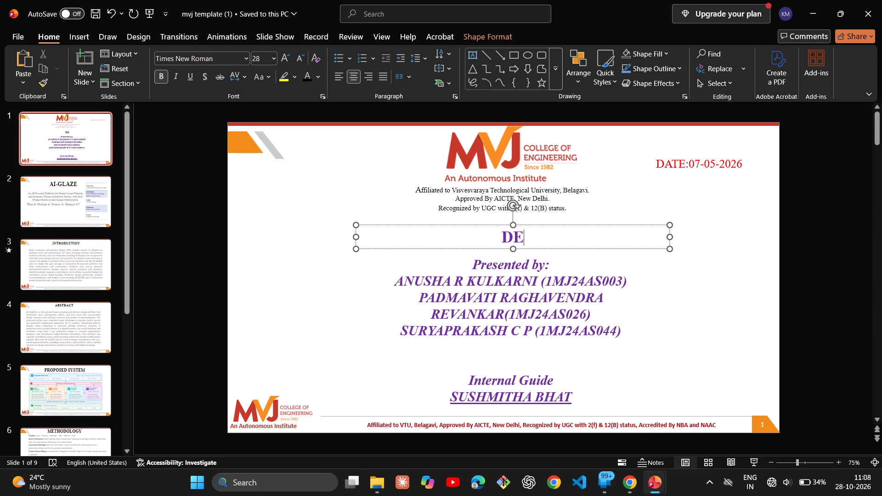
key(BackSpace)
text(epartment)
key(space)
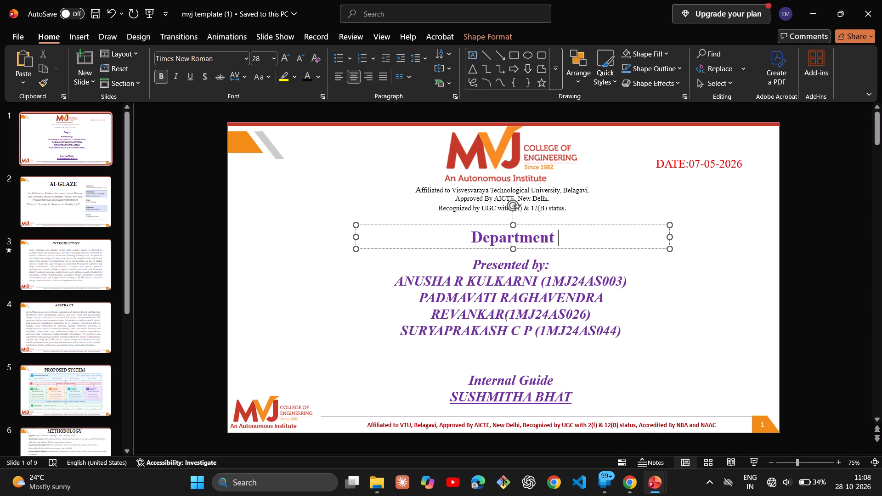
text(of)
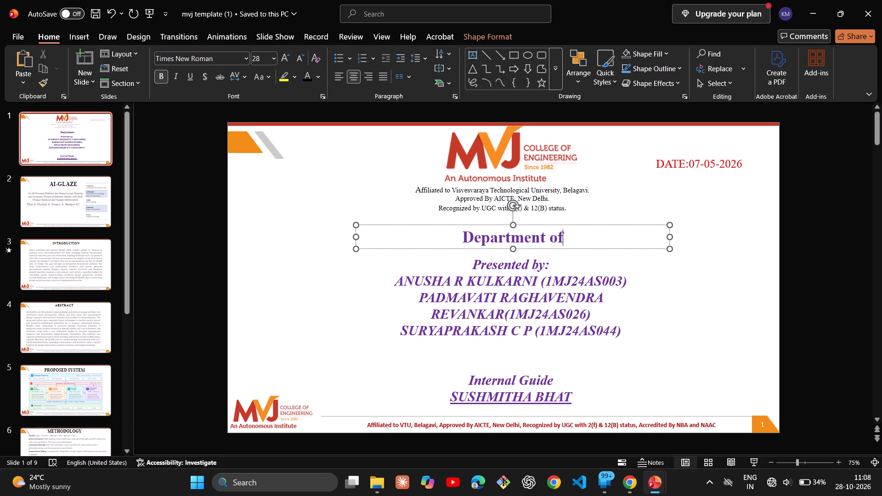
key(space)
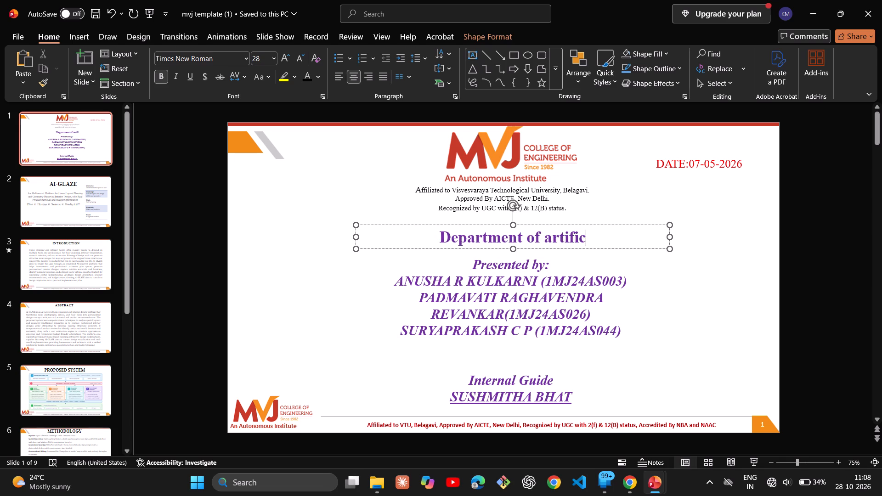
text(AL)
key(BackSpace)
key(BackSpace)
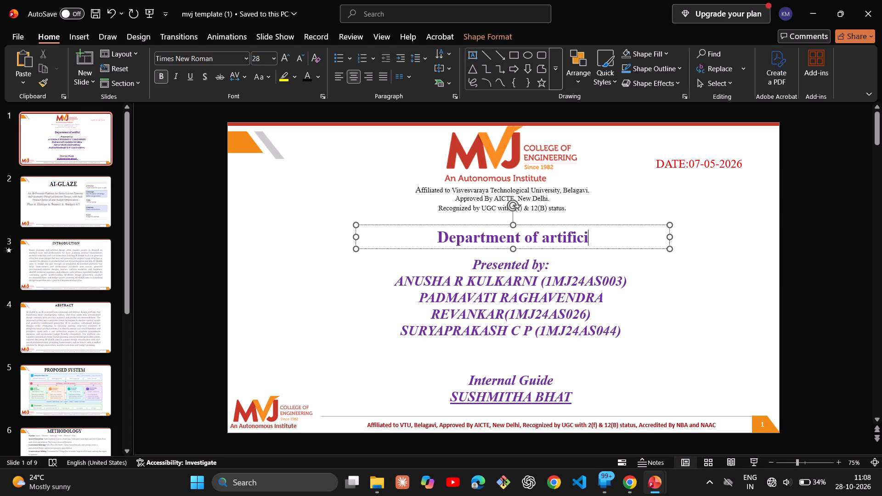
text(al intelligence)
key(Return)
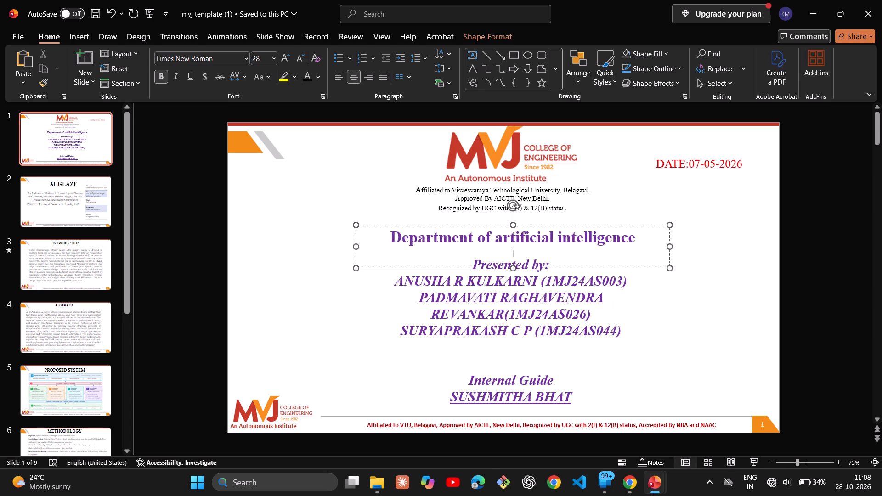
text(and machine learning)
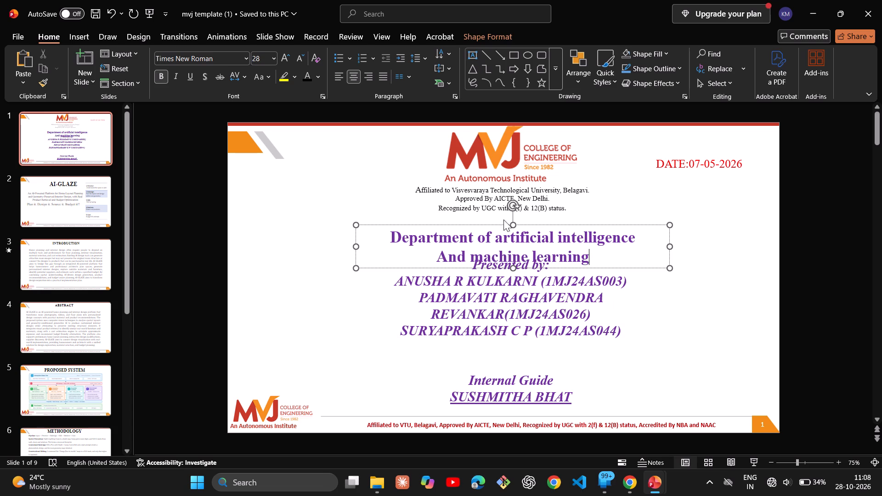
Move the two-line department text box slightly up, closer to the affiliation text above it.
drag(513, 224, 515, 220)
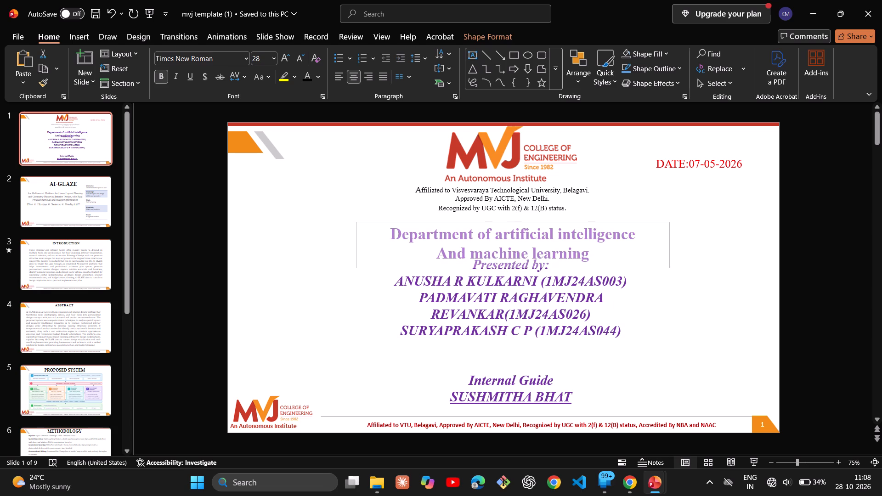
drag(515, 220, 516, 218)
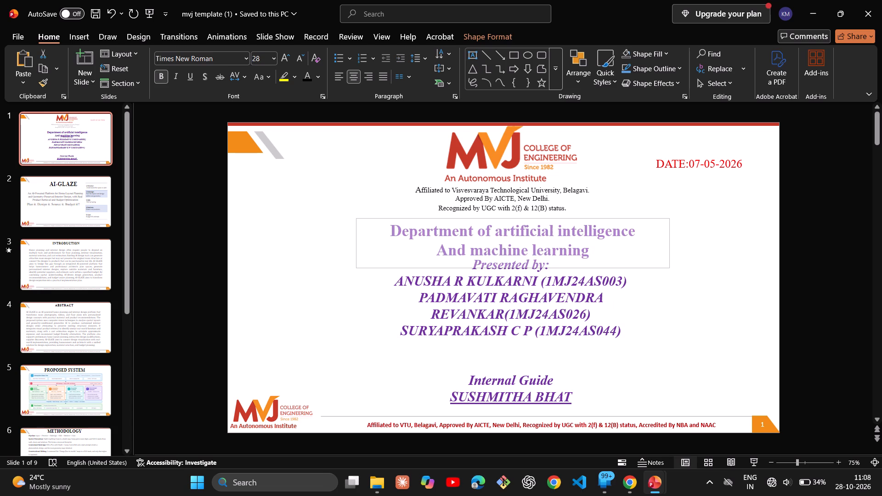
drag(516, 218, 516, 218)
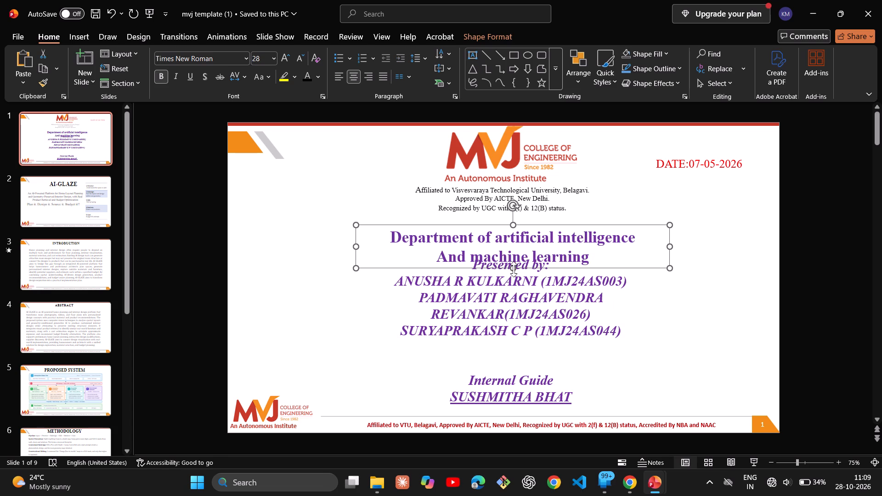
drag(514, 269, 514, 261)
drag(427, 226, 426, 219)
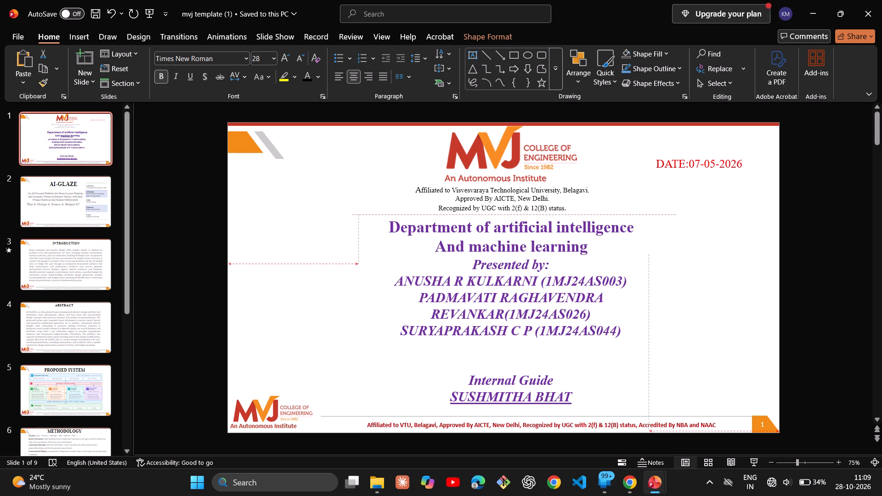
drag(426, 219, 426, 220)
Capitalise the initials in the department text so it reads "Artificial Intelligence" and "Machine Learning".
click(499, 233)
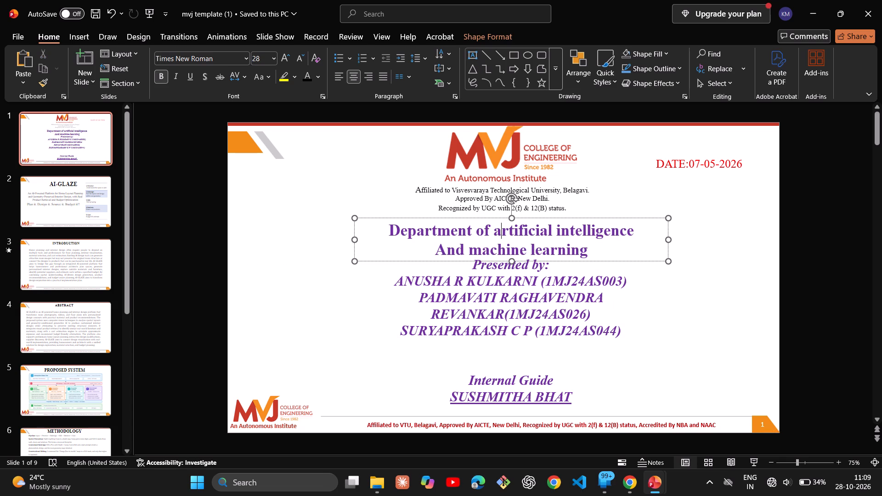
key(BackSpace)
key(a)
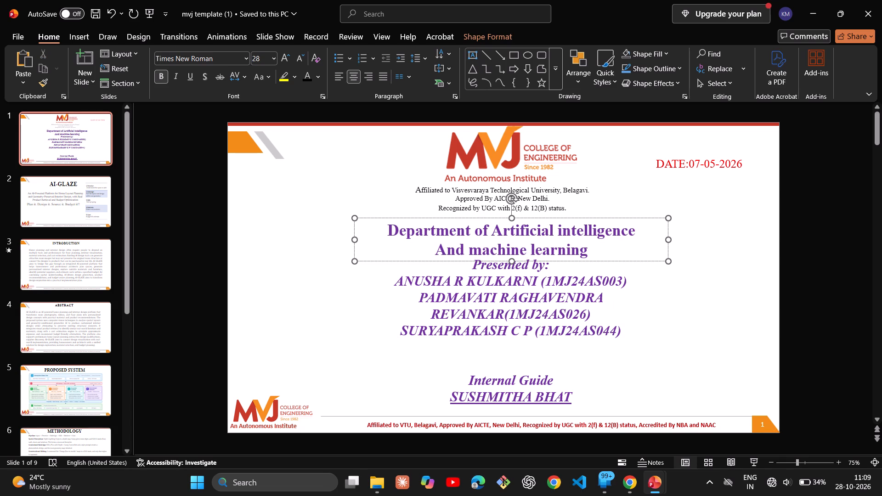
click(560, 233)
key(BackSpace)
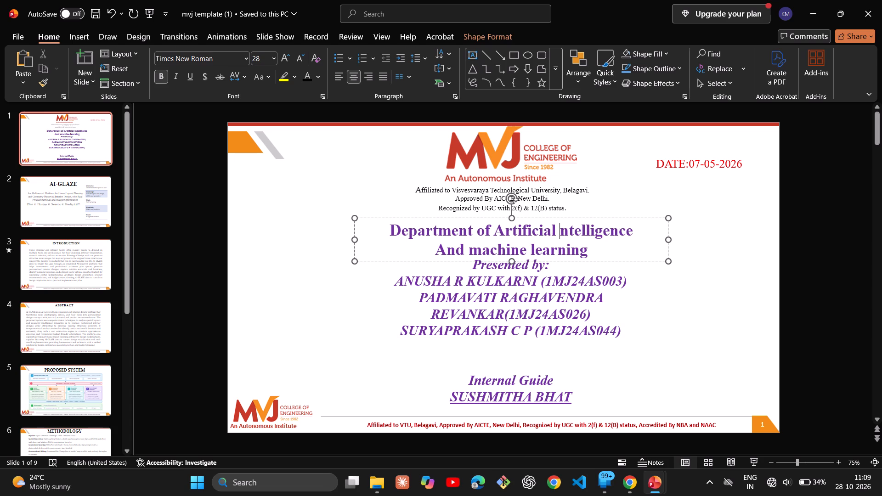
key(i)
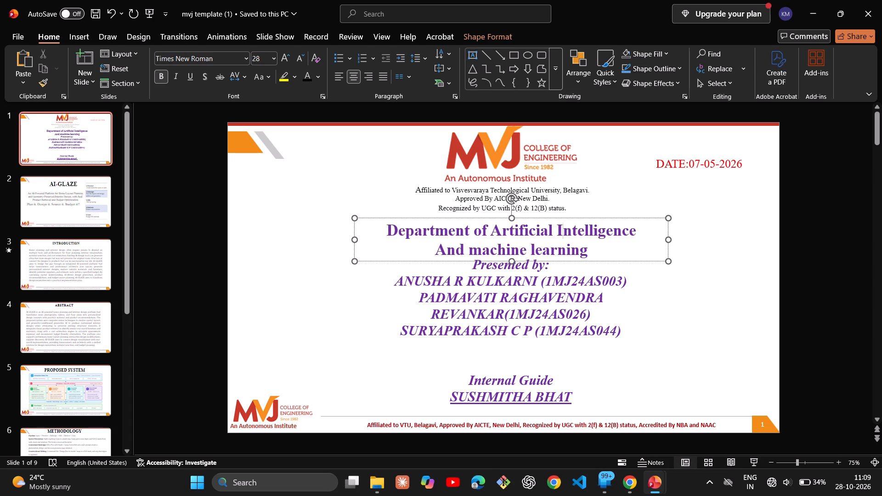
click(482, 251)
key(BackSpace)
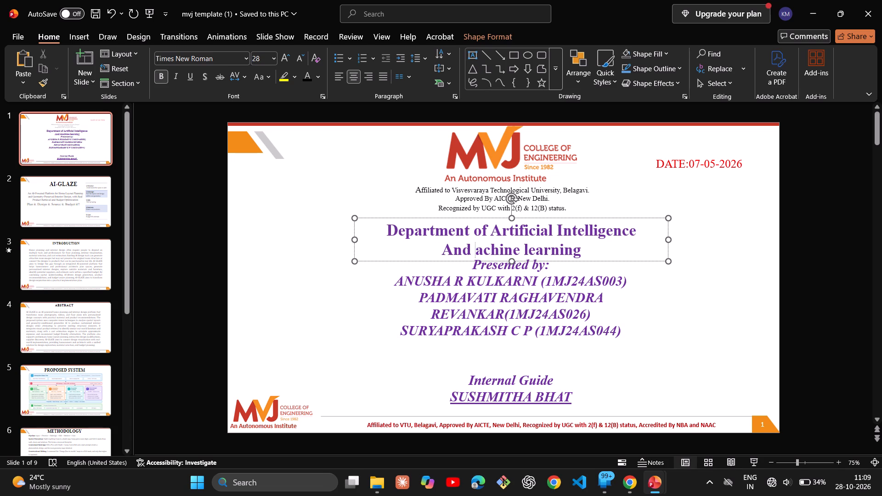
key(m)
click(539, 251)
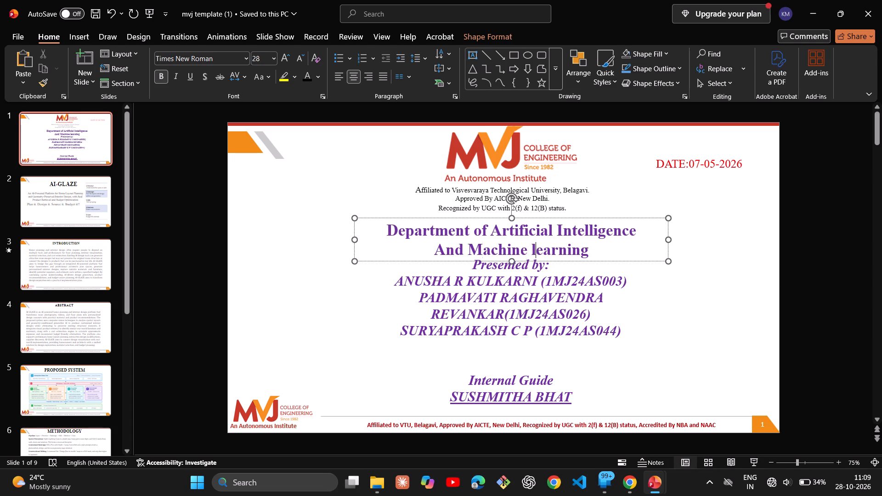
key(BackSpace)
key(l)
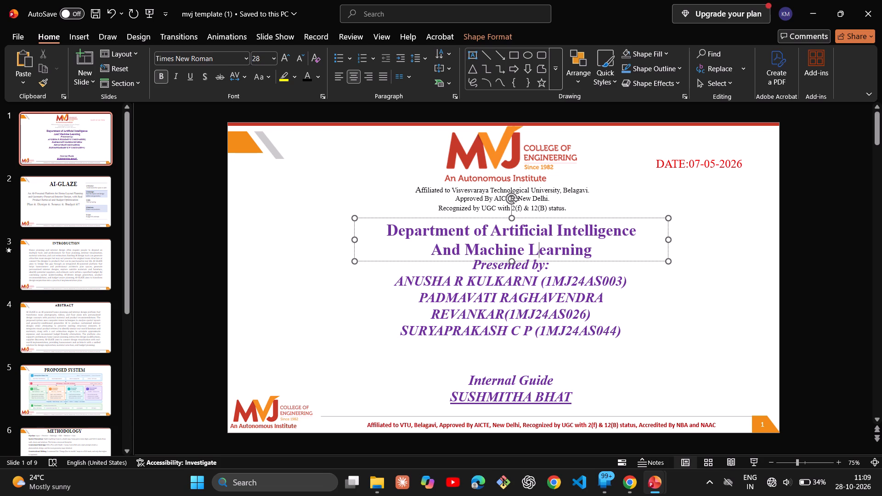
Move the text box with the presenters and internal guide slightly down, clear of the department heading.
click(625, 288)
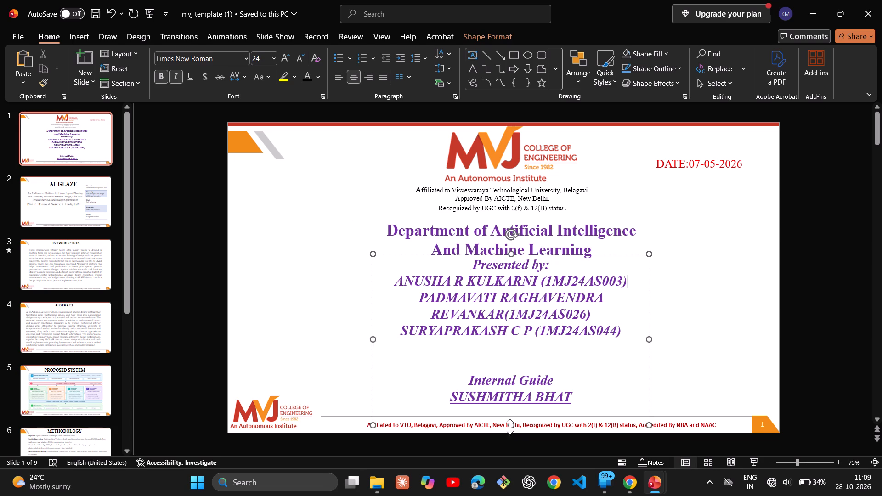
drag(511, 423, 513, 411)
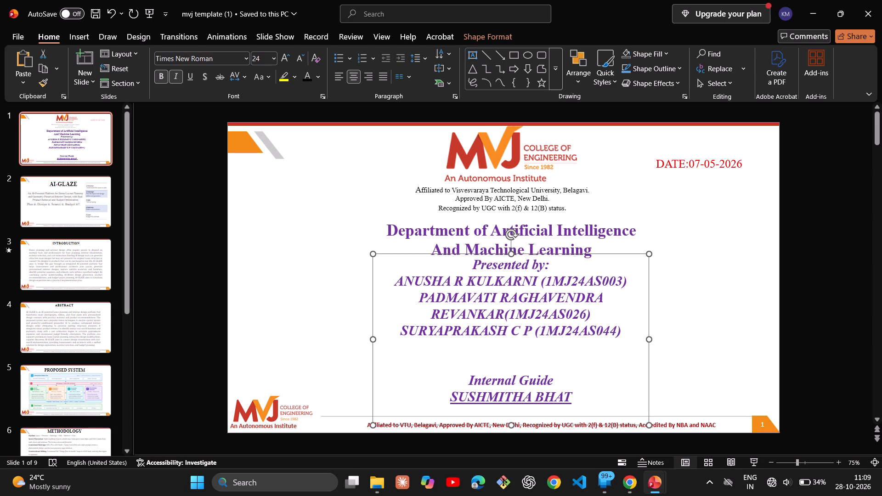
drag(514, 254, 514, 267)
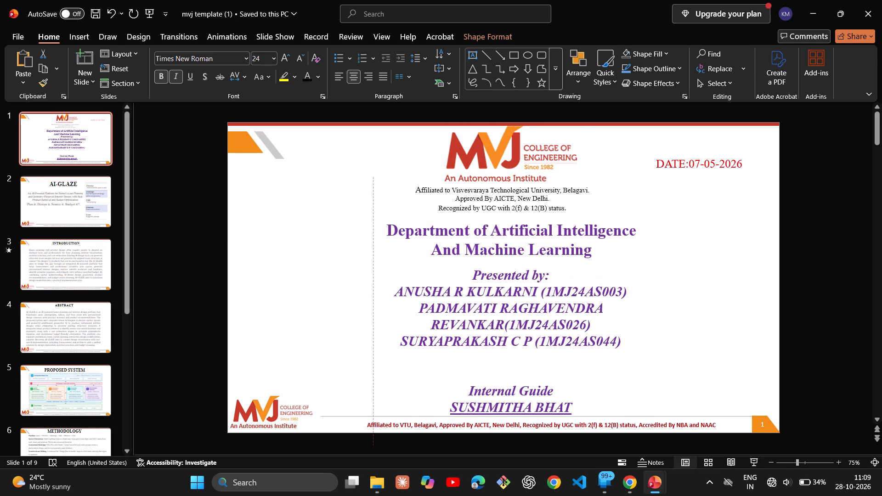
drag(514, 267, 515, 268)
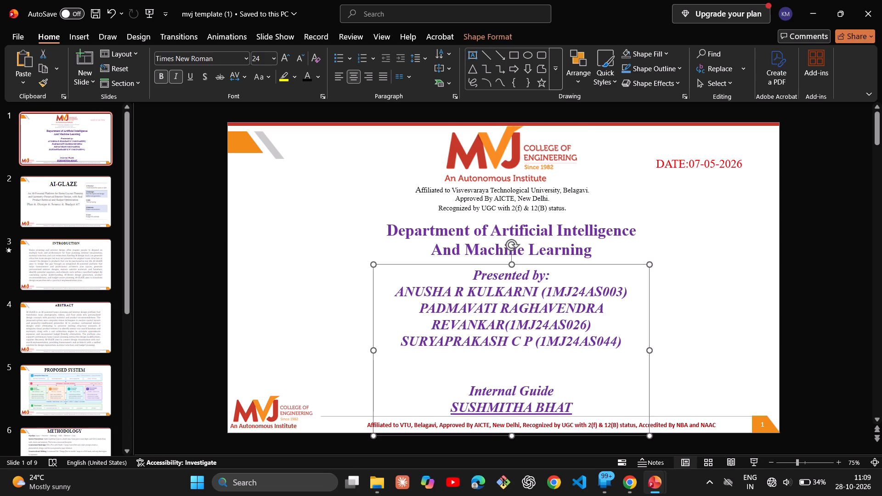
Replace the first presenter's name under "Presented by:" with the new student's name, keeping the bracketed registration number.
drag(538, 288, 399, 289)
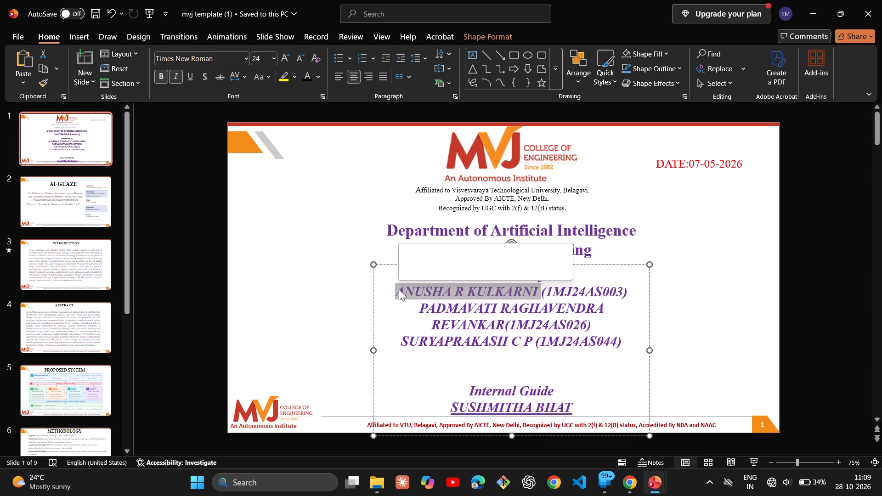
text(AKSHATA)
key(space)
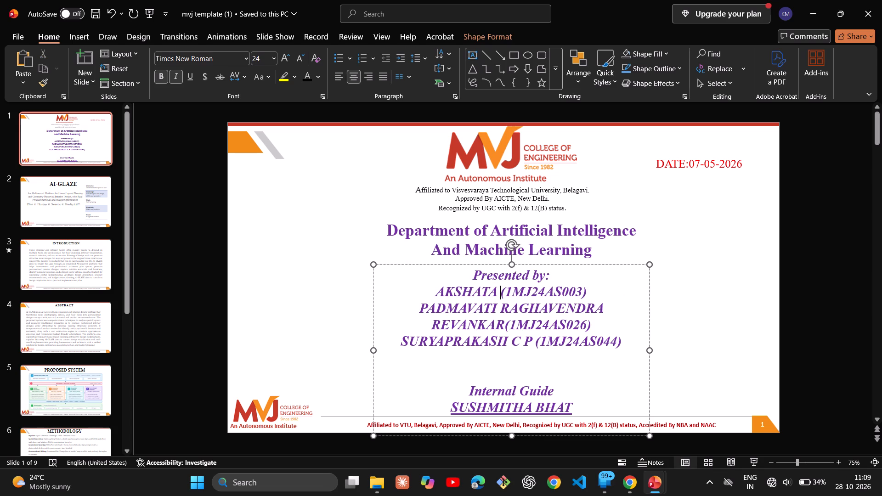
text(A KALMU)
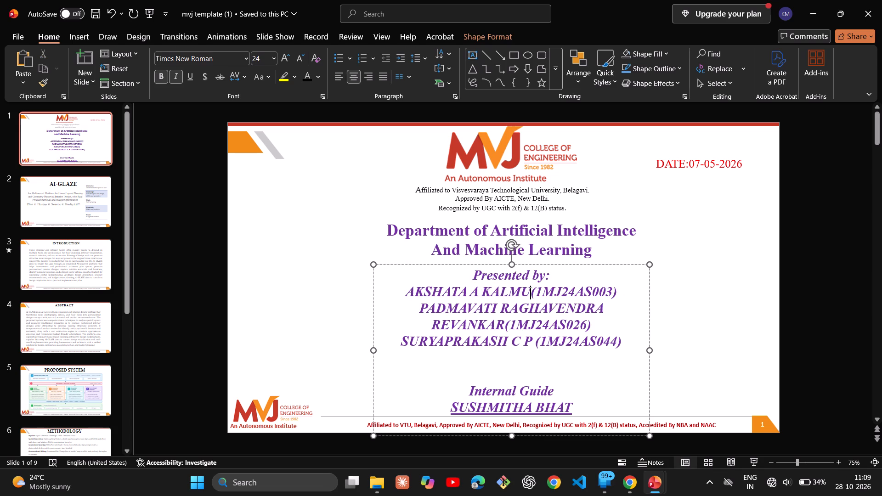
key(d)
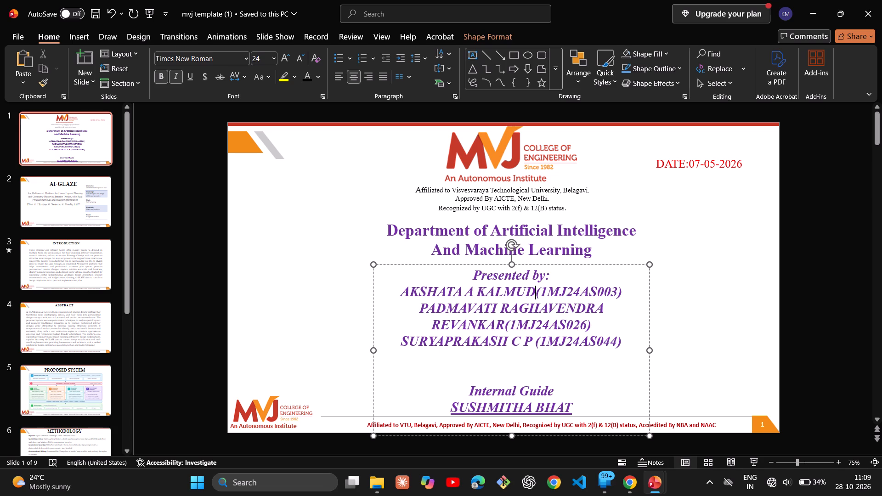
Change the department letters and final digits of the first presenter's bracketed registration number to the new student's.
drag(616, 292, 604, 292)
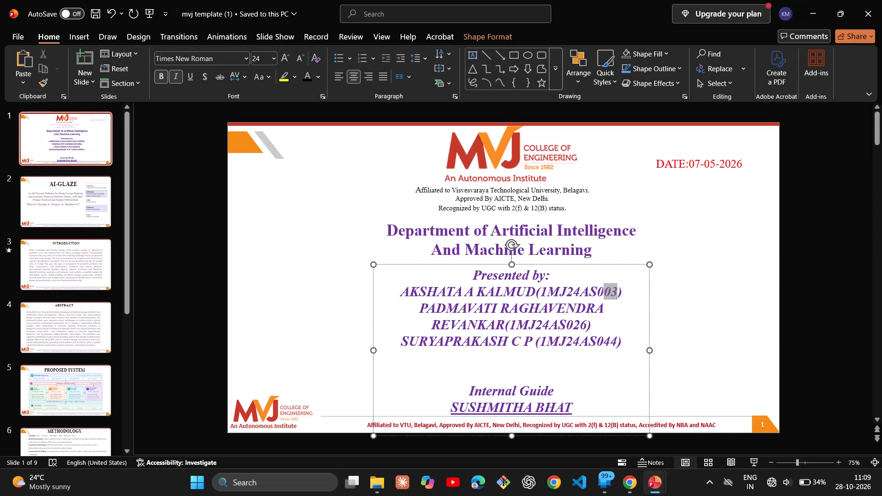
drag(604, 292, 588, 298)
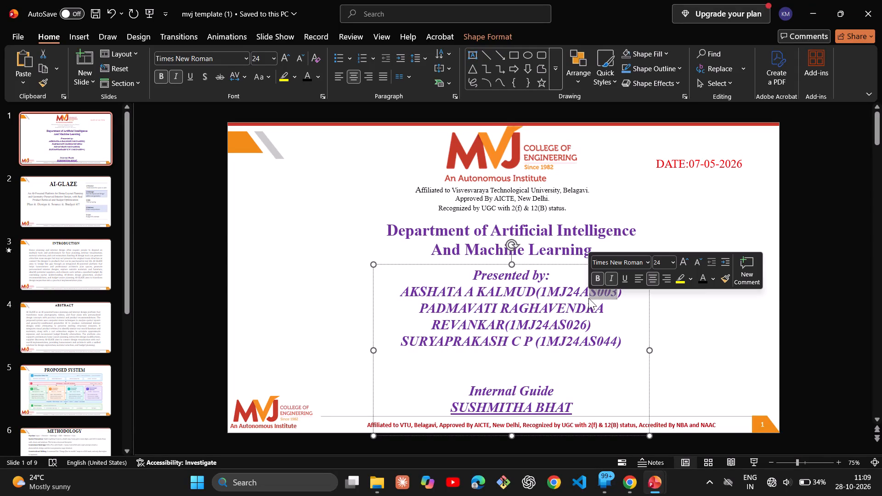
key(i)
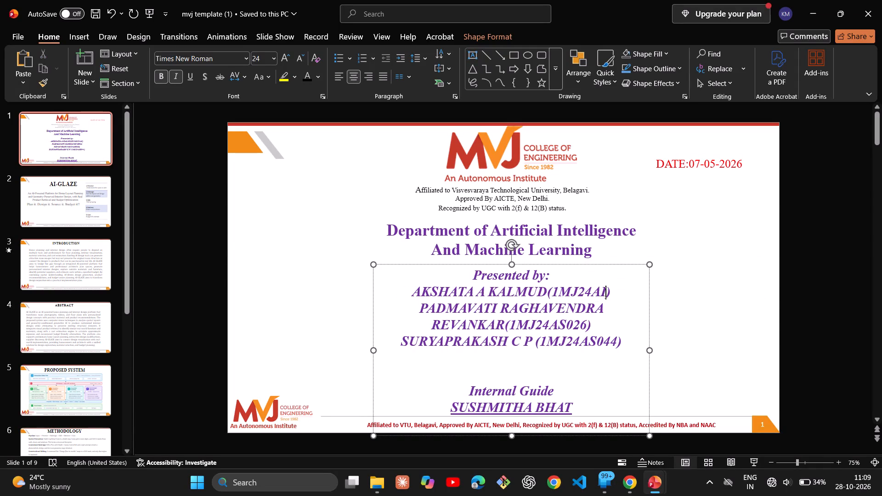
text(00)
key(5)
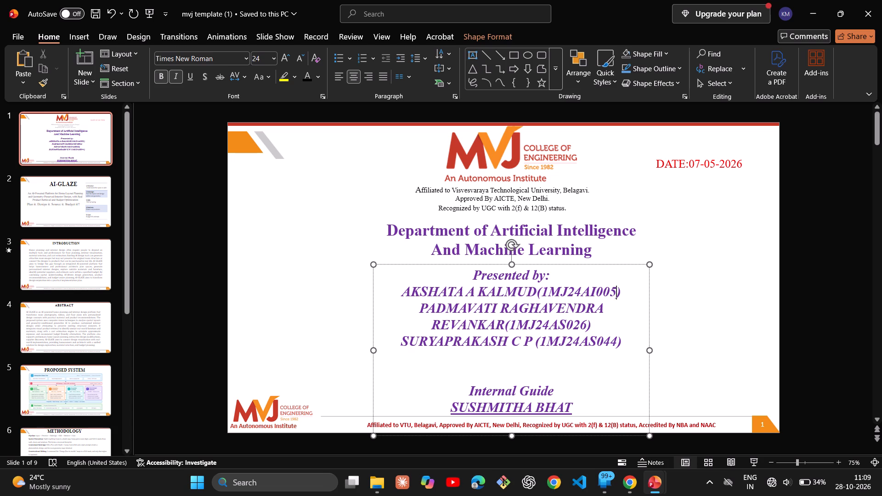
Replace the second presenter's first line with the new student's name and bracketed registration number, on its own line above the leftover surname.
drag(611, 311, 435, 314)
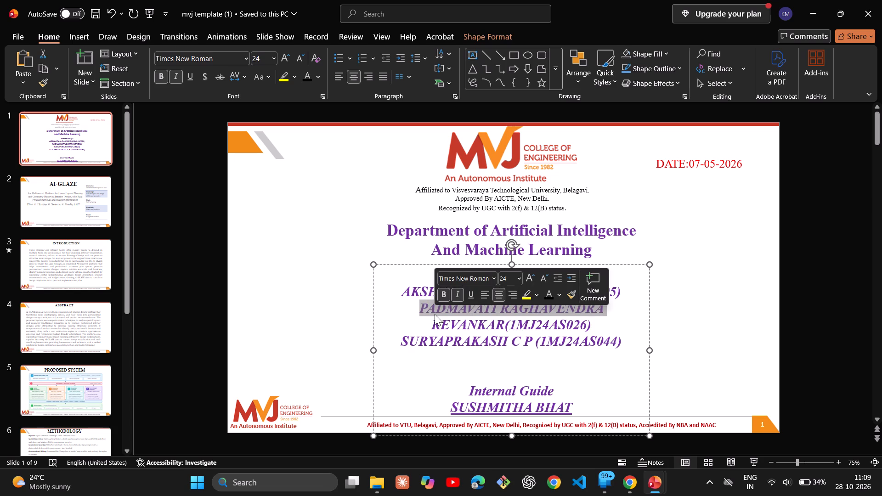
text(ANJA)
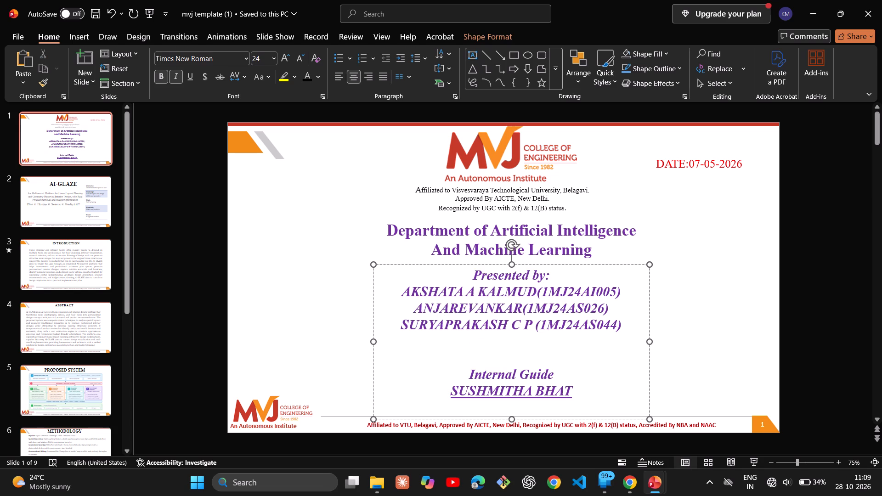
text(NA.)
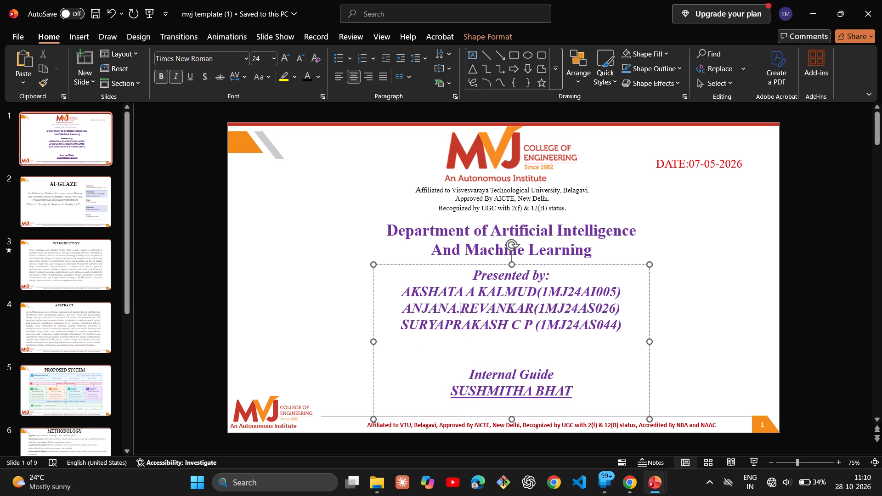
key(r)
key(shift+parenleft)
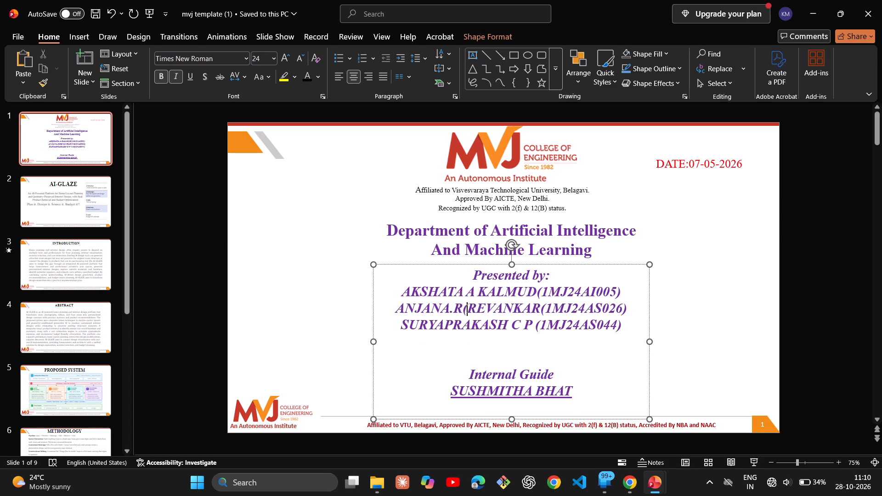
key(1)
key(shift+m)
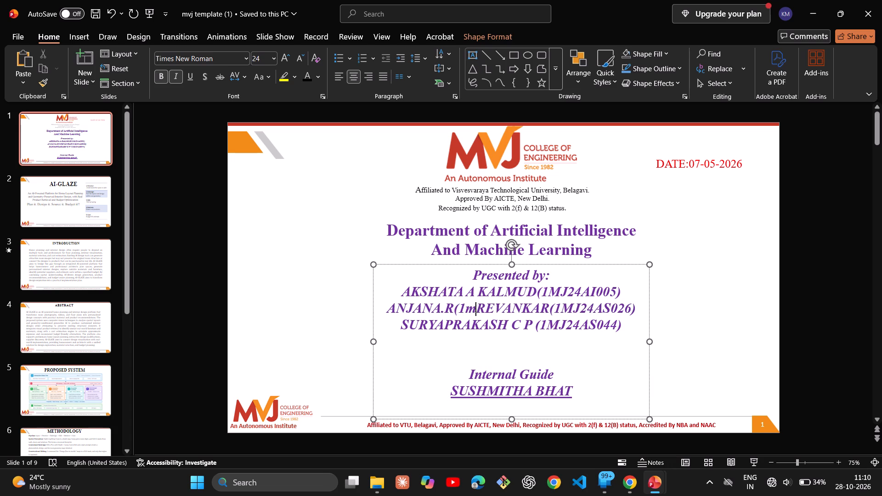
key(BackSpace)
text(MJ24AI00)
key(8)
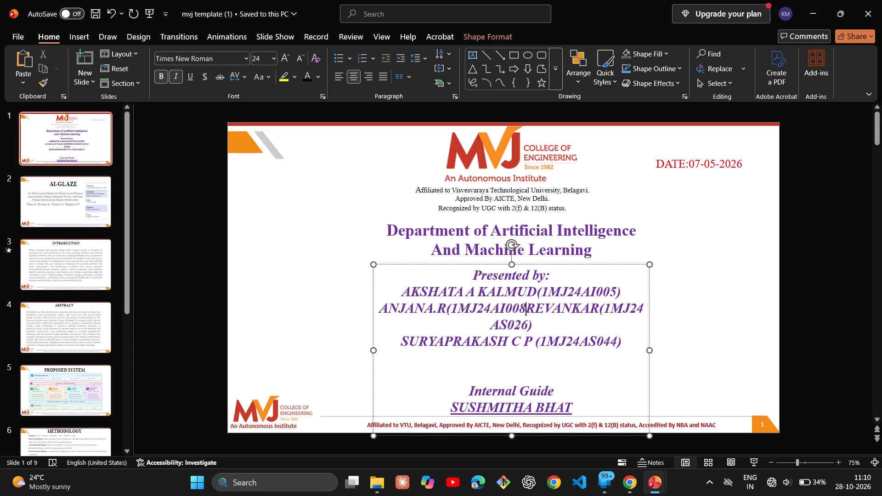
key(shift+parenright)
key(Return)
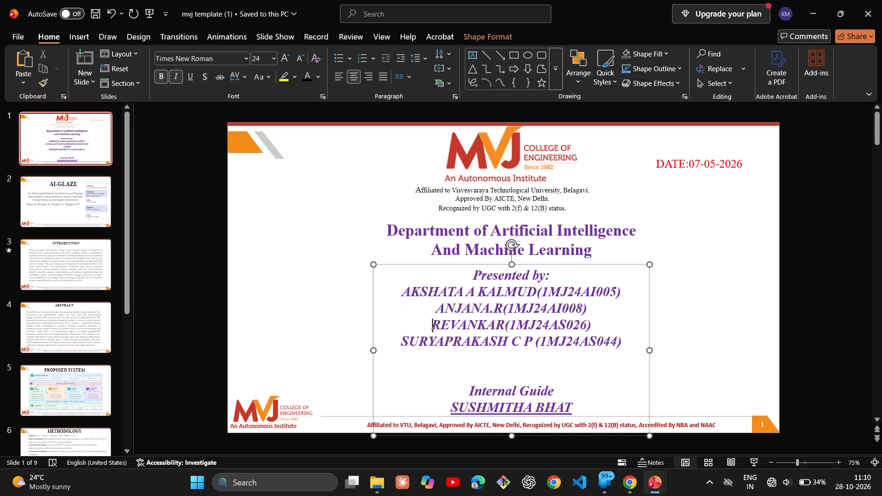
Replace the leftover surname on the third presenter line with the new student's name and update that line's registration number.
click(504, 326)
drag(504, 326, 431, 327)
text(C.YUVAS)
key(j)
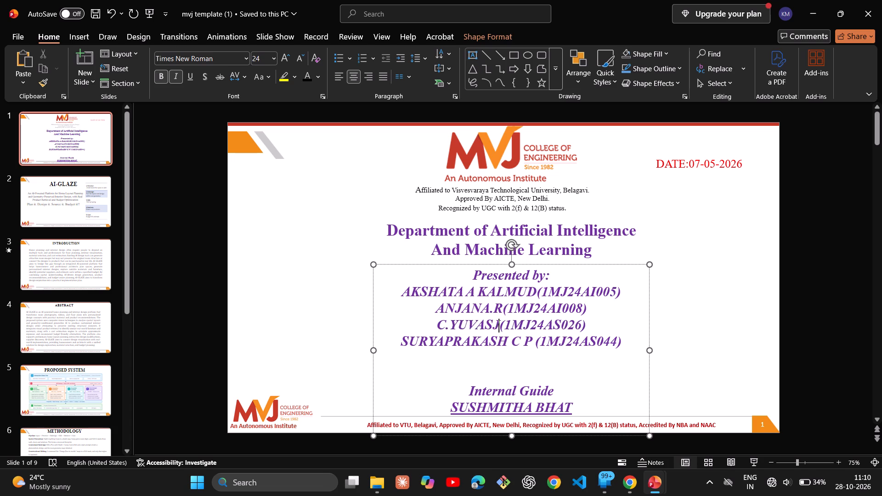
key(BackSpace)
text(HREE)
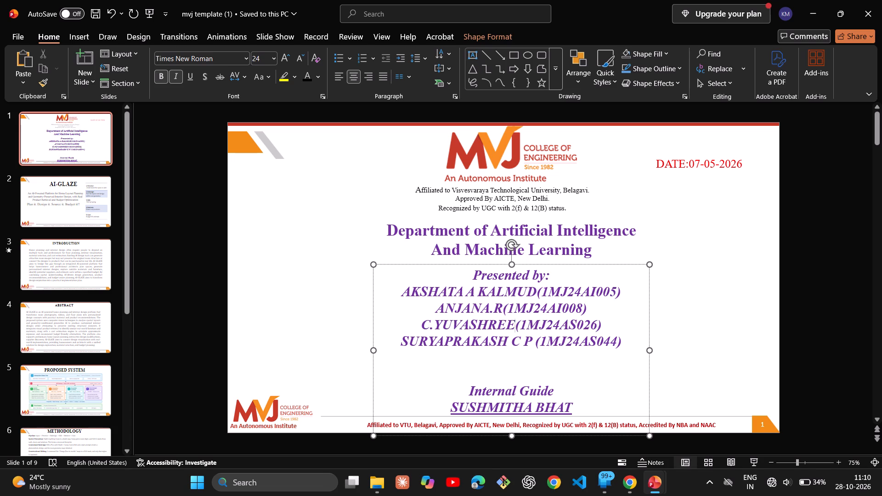
drag(599, 326, 559, 329)
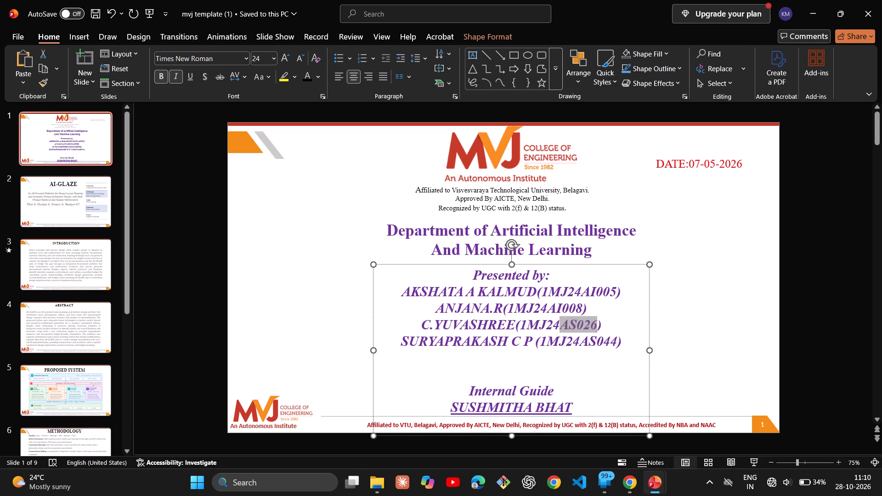
drag(559, 329, 565, 329)
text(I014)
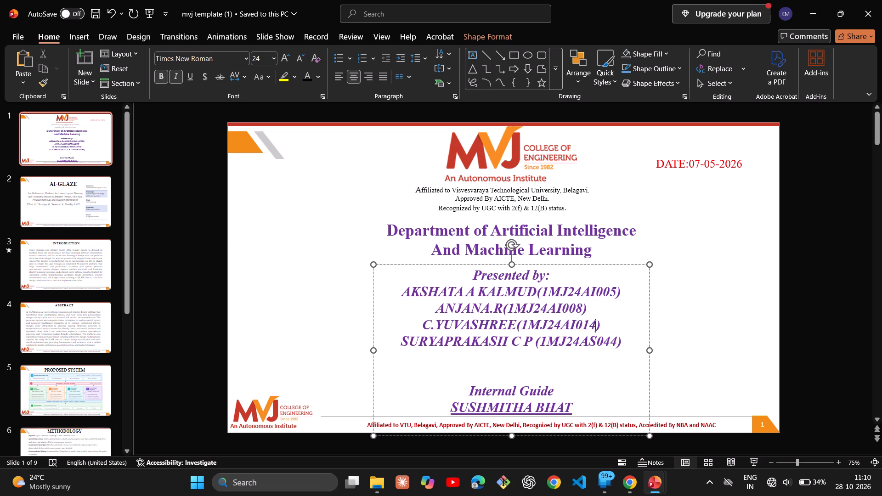
Replace the fourth presenter's name with the new student's name and trailing initials, keeping the bracketed registration number.
drag(530, 341, 382, 338)
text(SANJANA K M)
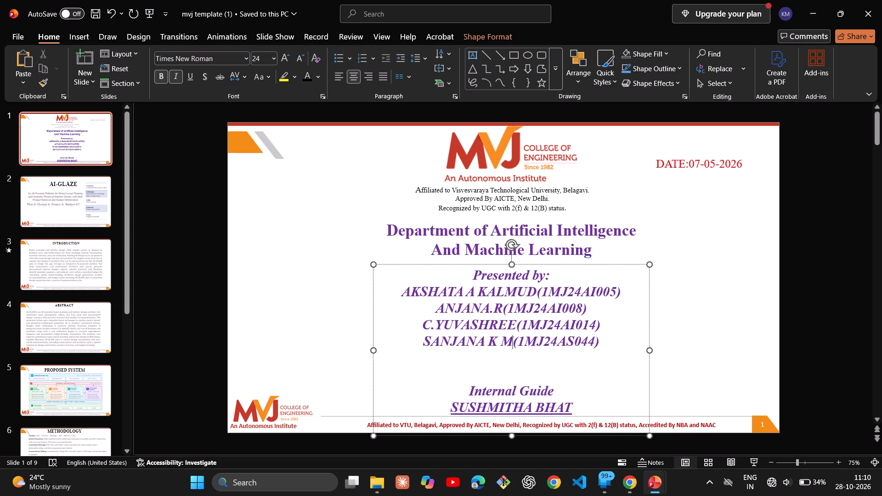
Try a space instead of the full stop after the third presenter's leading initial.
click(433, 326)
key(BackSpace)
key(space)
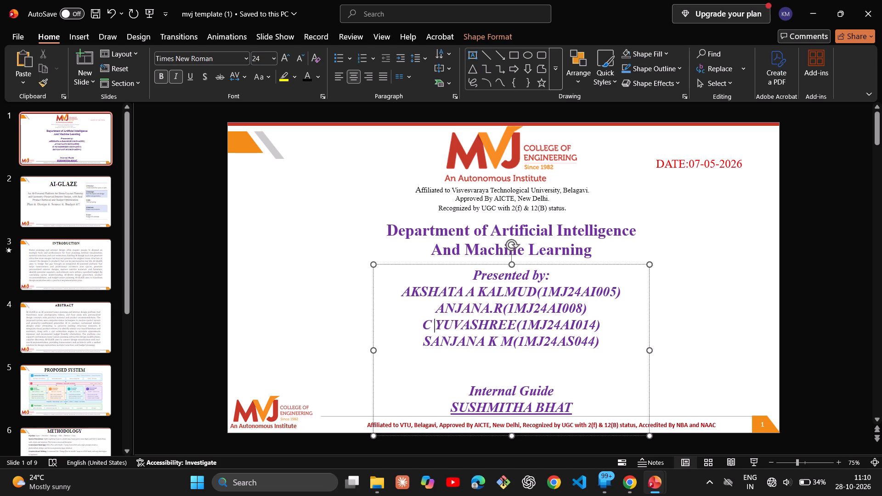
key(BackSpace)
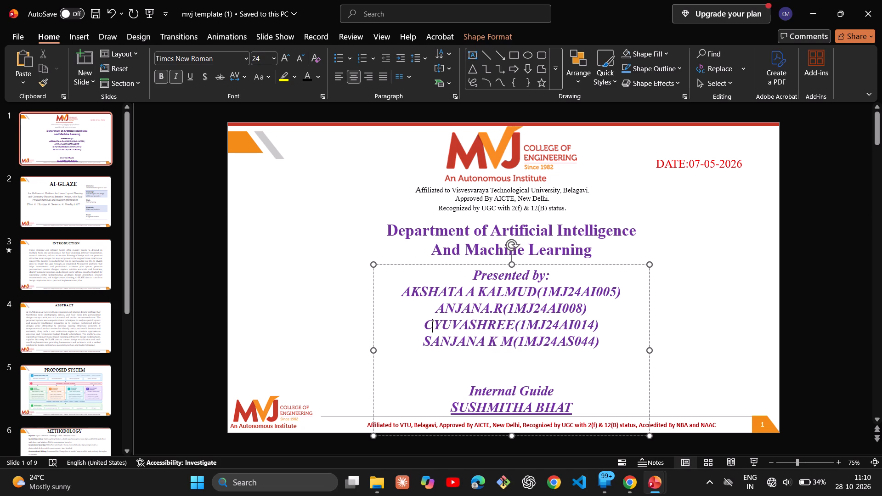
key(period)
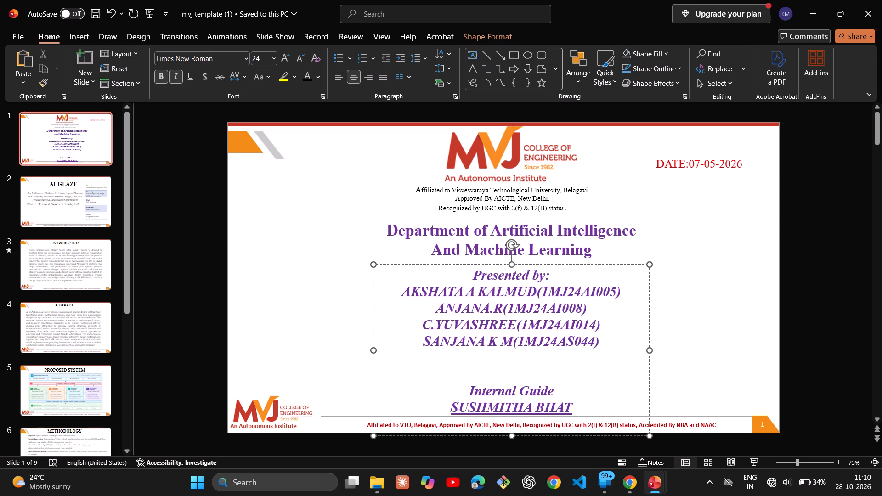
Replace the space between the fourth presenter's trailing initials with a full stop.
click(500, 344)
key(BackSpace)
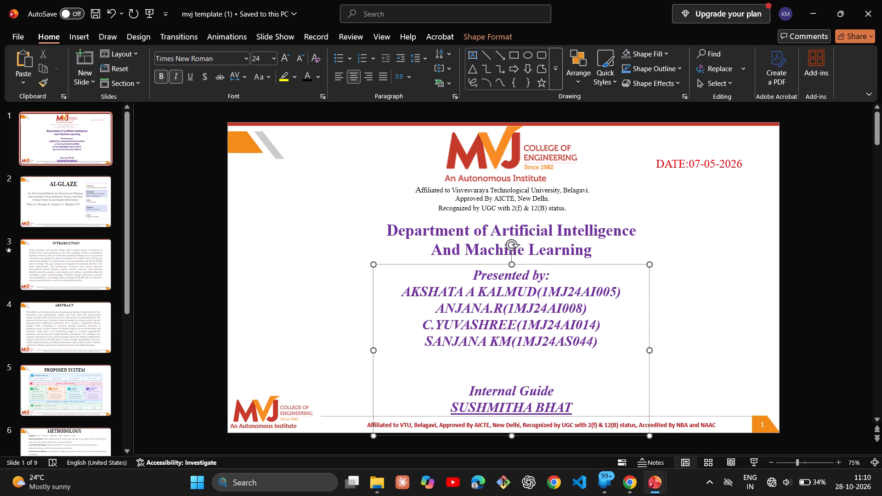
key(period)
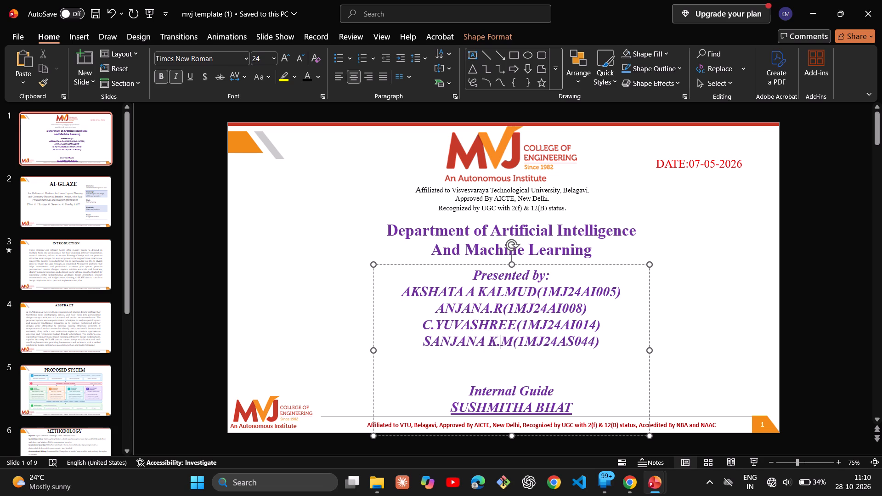
Change the department letters and final digits of the fourth presenter's registration number to the new student's.
click(591, 339)
drag(594, 343, 588, 344)
drag(588, 344, 522, 354)
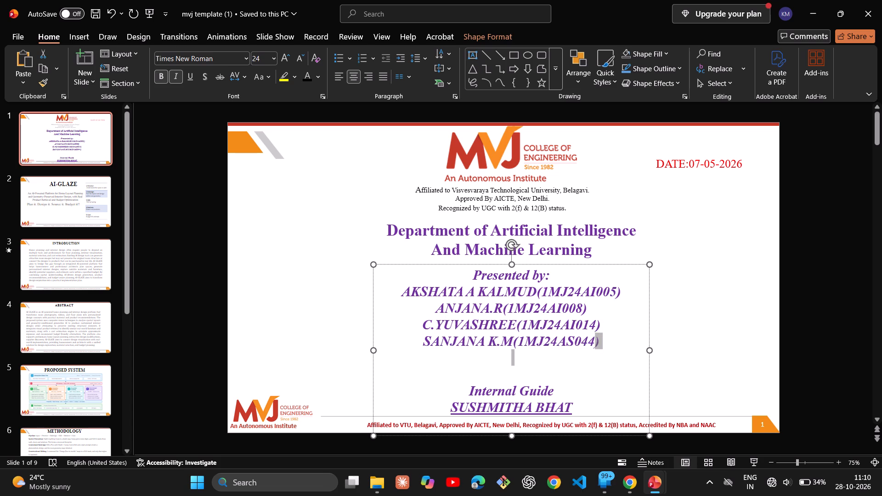
drag(522, 354, 534, 350)
drag(534, 350, 565, 342)
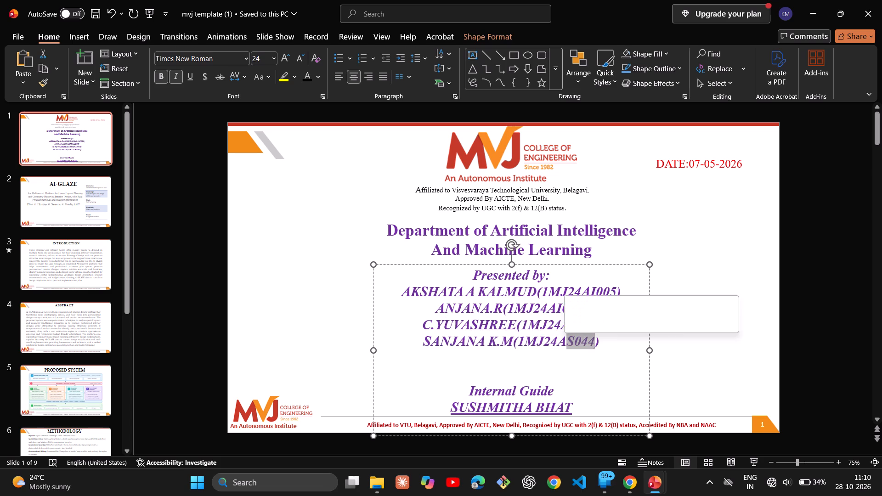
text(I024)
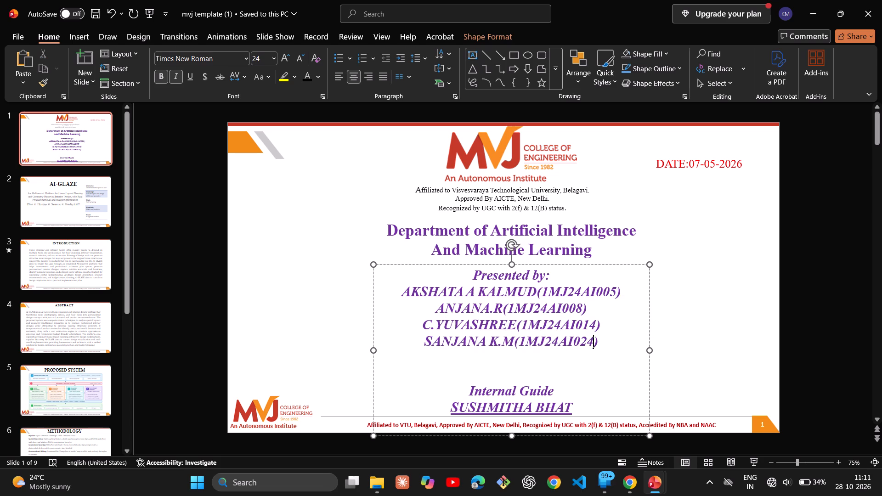
Move the fourth presenter's initials in front of the first name, separated by a space and followed by a full stop.
click(513, 344)
key(BackSpace)
key(BackSpace)
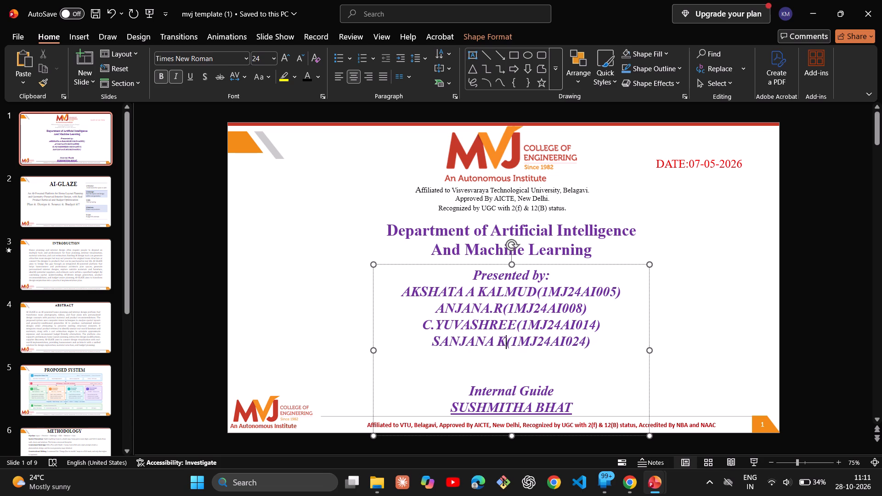
key(BackSpace)
click(428, 343)
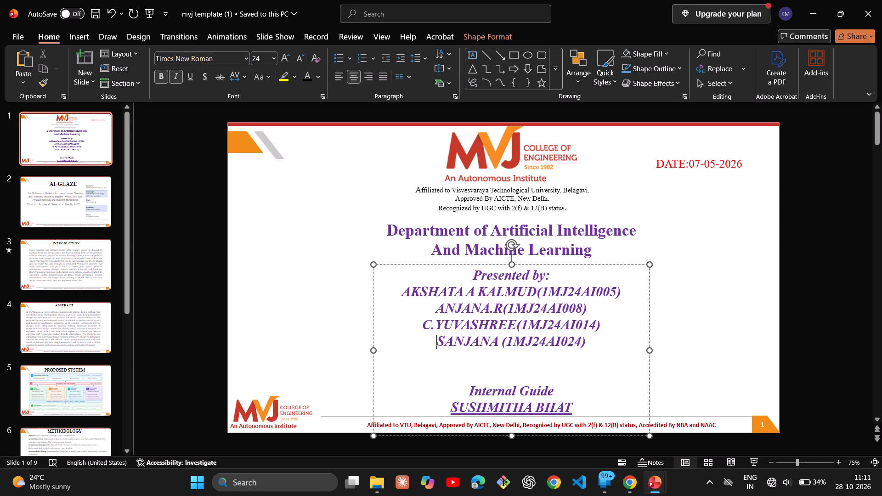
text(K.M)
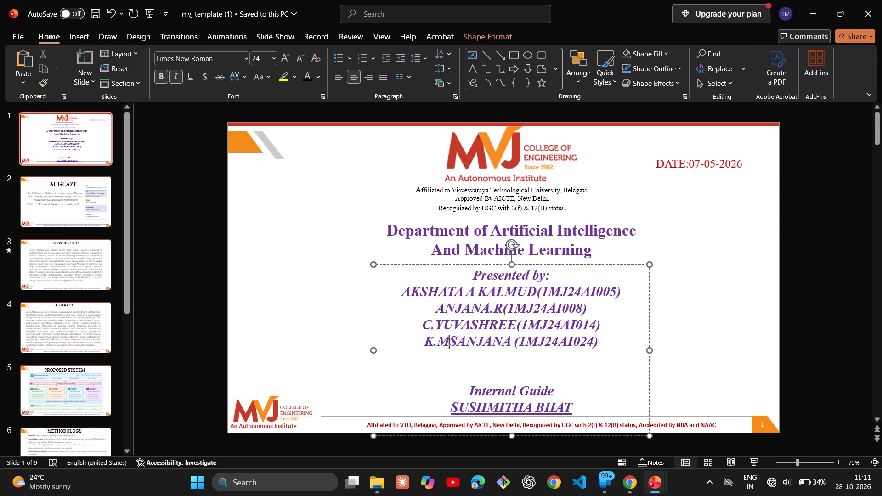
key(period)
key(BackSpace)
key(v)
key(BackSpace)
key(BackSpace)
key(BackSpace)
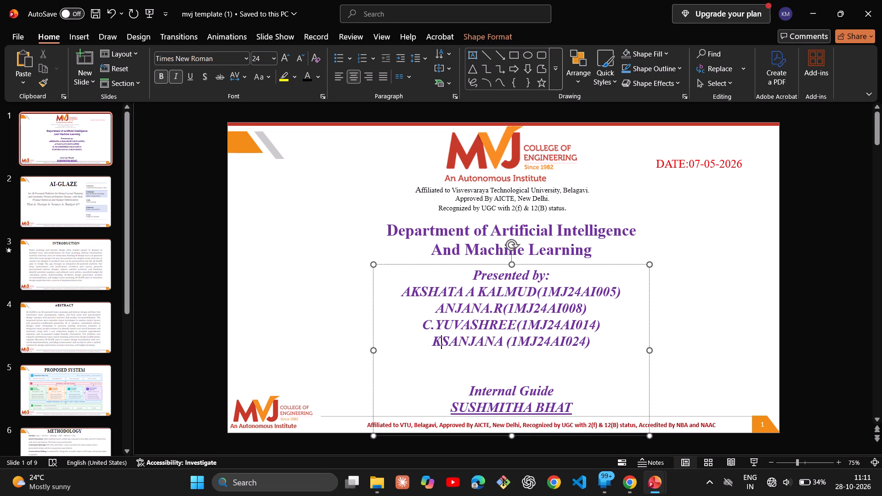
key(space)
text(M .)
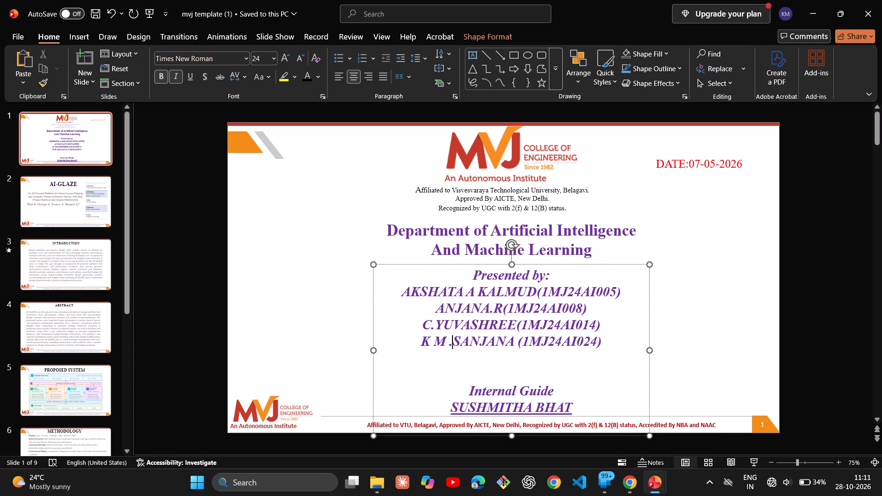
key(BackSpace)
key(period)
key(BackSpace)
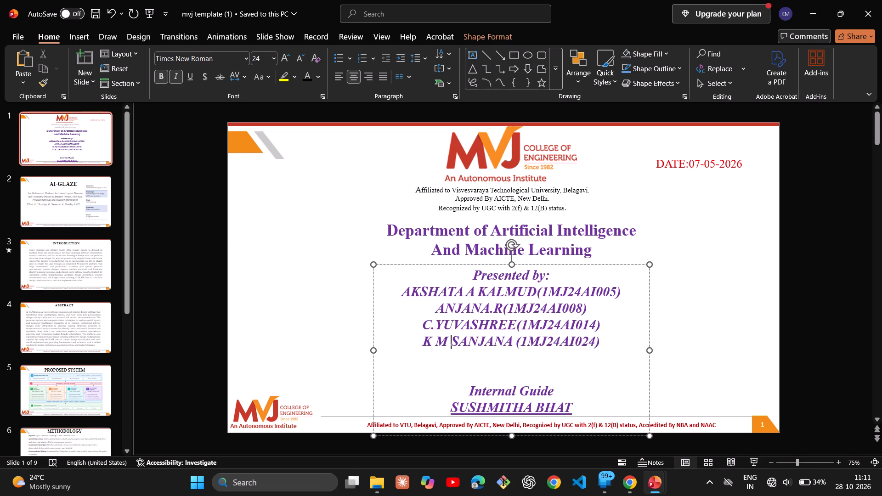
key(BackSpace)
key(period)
click(460, 360)
Replace the internal guide's name with the new guide's full name in capitals, prefixed by "PROF." without a space.
drag(575, 408, 440, 411)
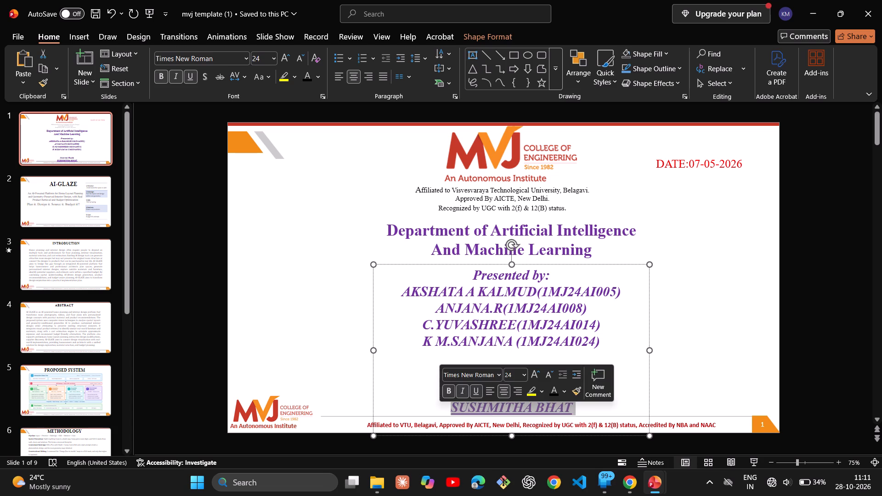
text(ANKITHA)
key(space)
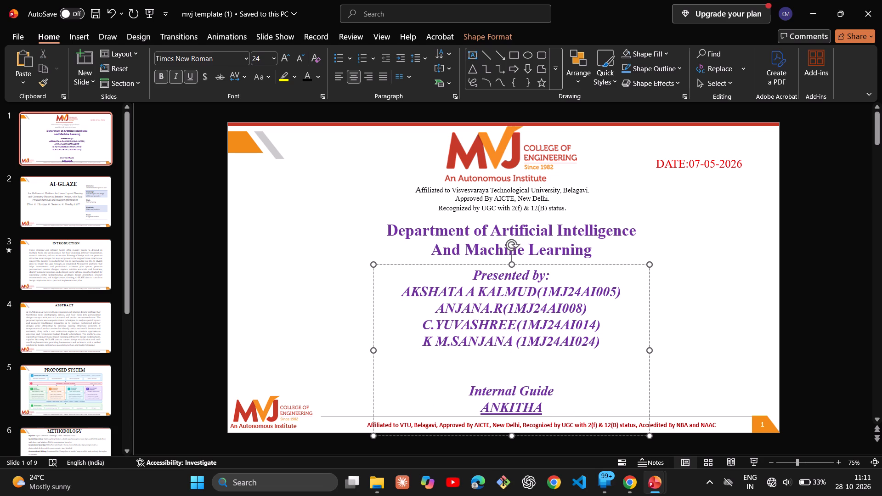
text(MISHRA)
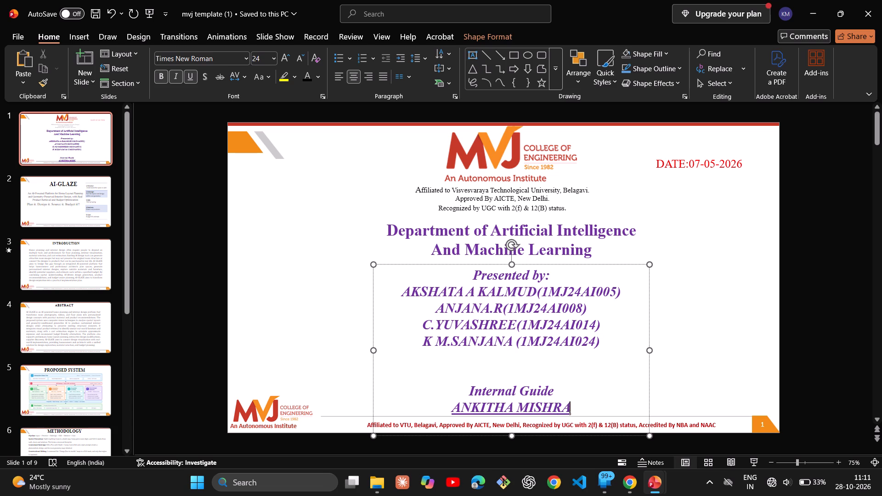
click(452, 402)
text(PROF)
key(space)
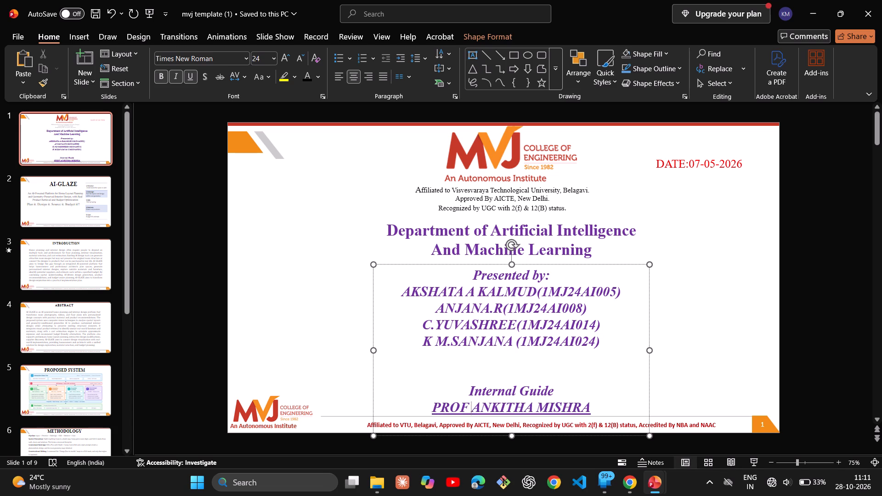
click(524, 405)
key(BackSpace)
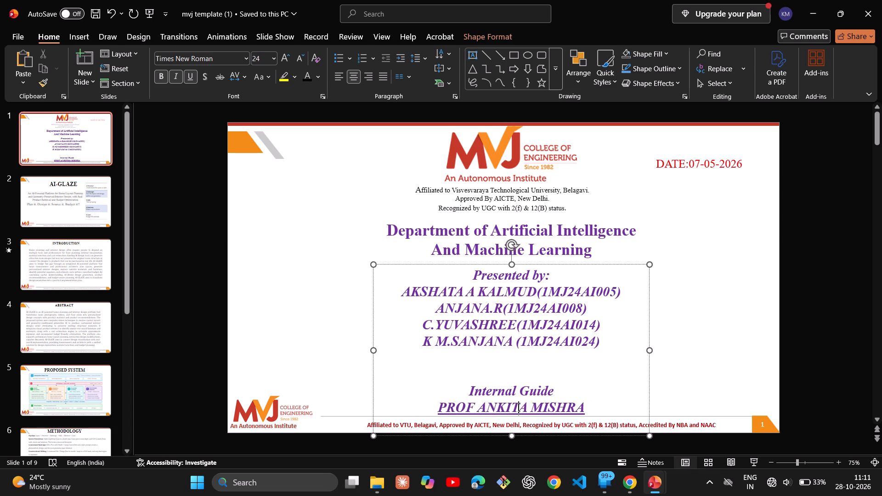
click(601, 413)
click(478, 410)
key(BackSpace)
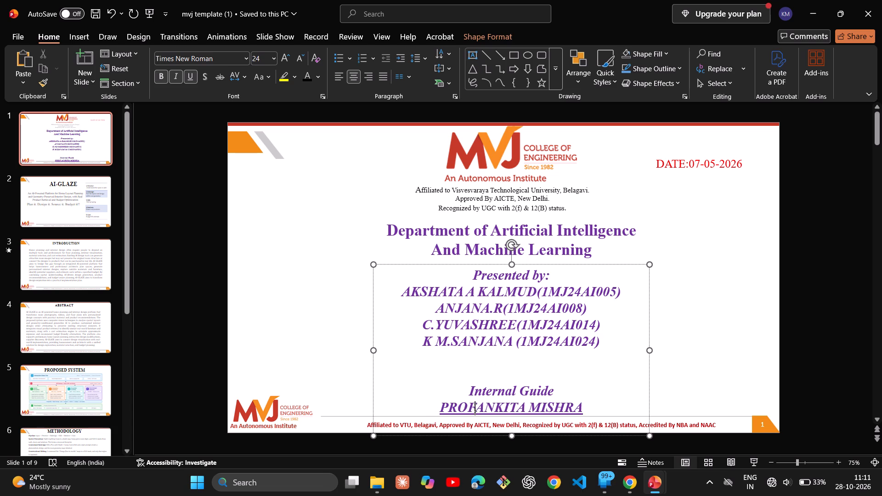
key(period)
click(585, 396)
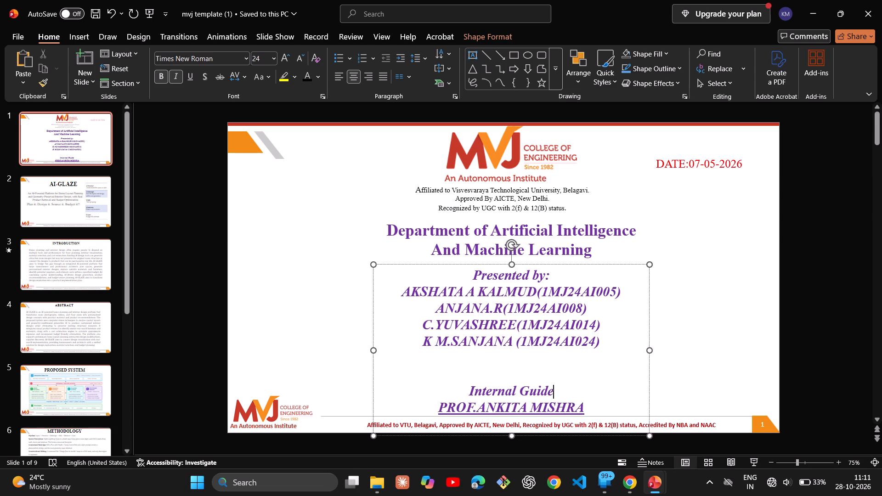
Move the text box with the presenters and internal guide slightly upward, closer to the department heading.
drag(512, 438, 510, 413)
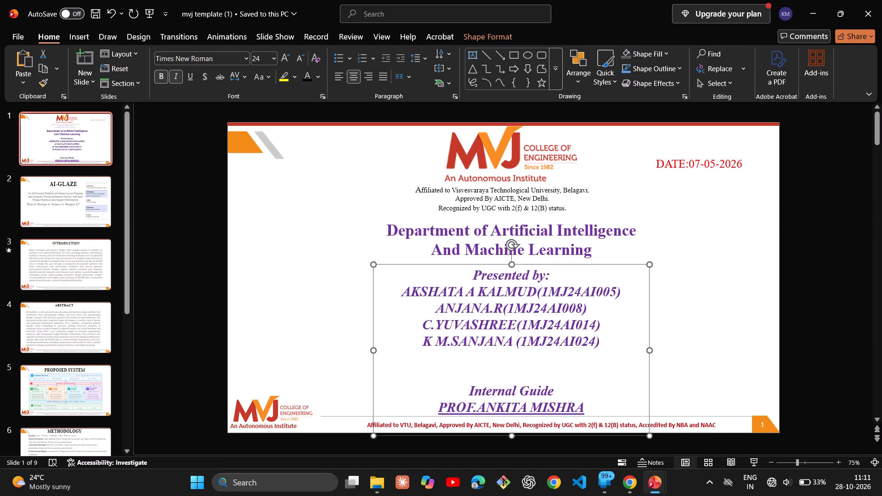
drag(552, 436, 549, 426)
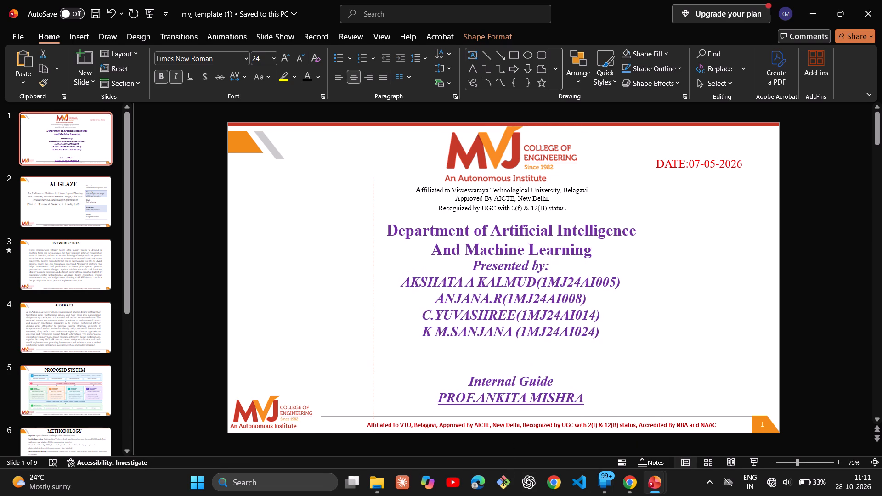
drag(549, 426, 549, 429)
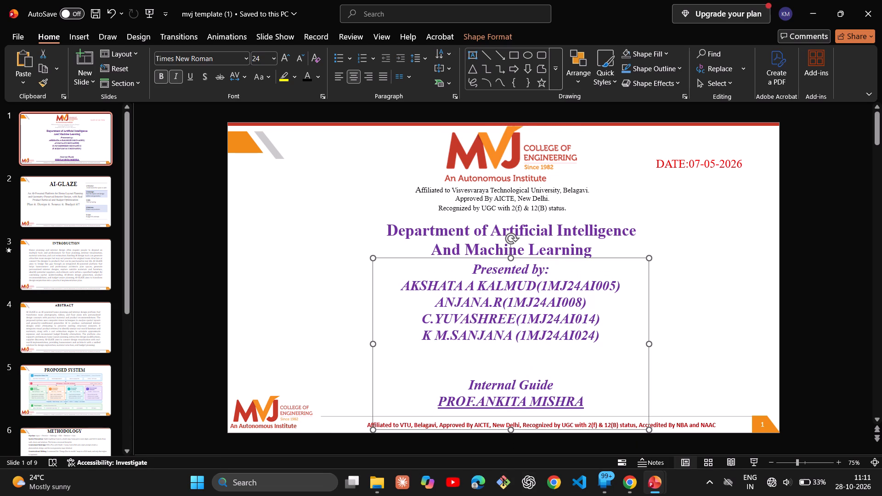
Change the font colour of all the presenter and internal guide text to black.
drag(594, 411, 436, 247)
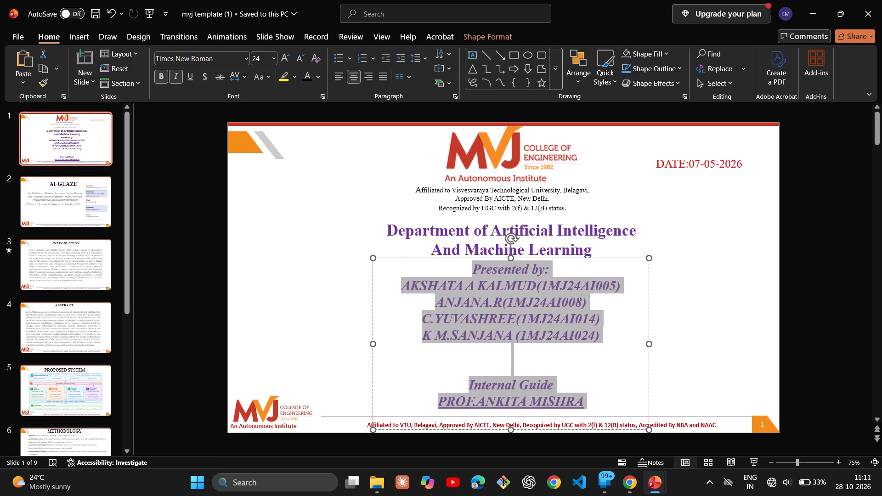
drag(436, 247, 438, 220)
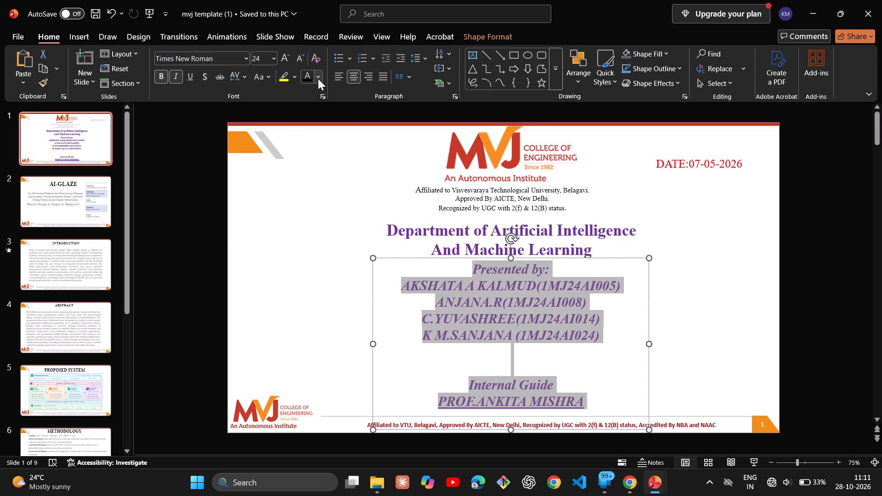
click(318, 79)
click(324, 133)
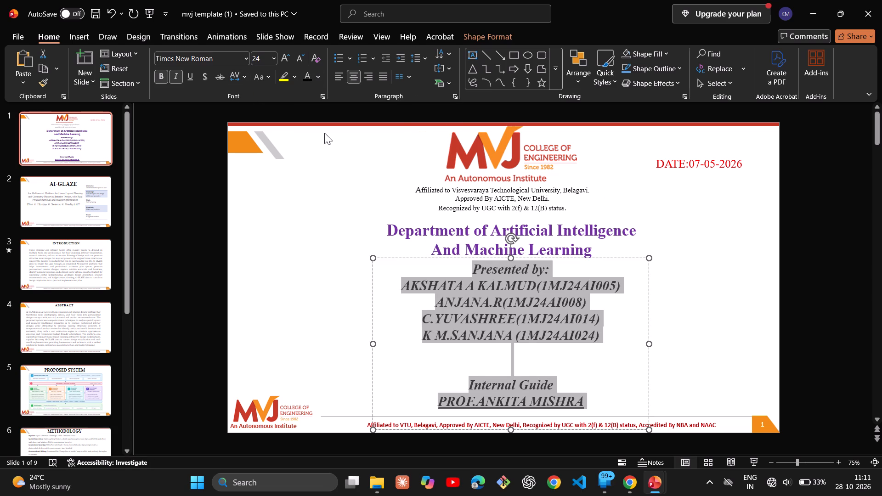
Change the font colour of the two-line department heading to black.
drag(600, 251, 456, 234)
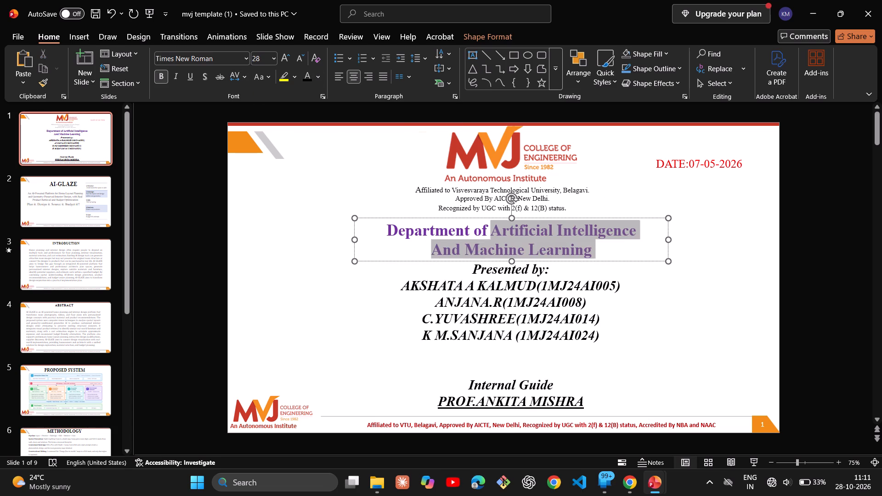
drag(456, 234, 406, 229)
click(316, 73)
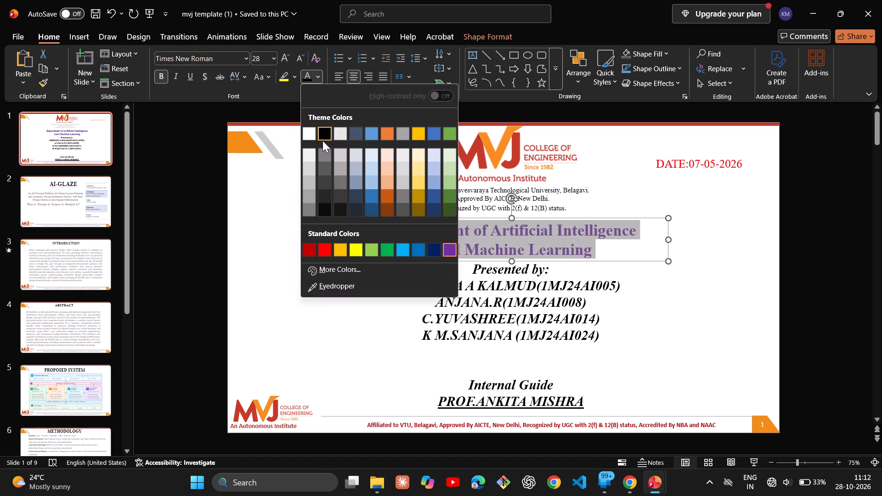
click(322, 135)
click(706, 274)
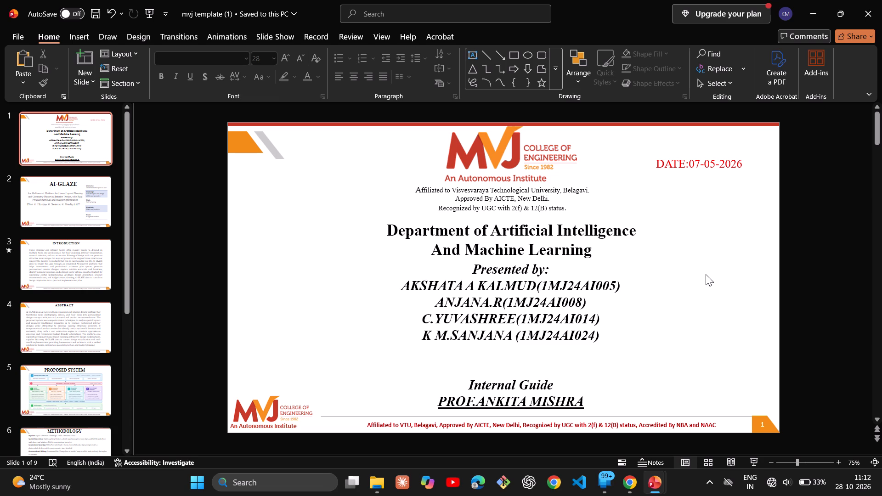
Delete the red date text from the title slide.
click(717, 166)
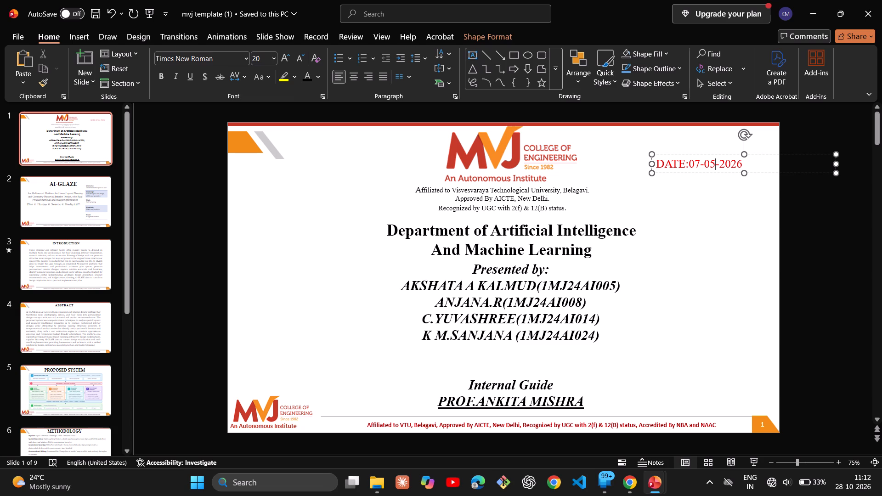
key(ctrl+a)
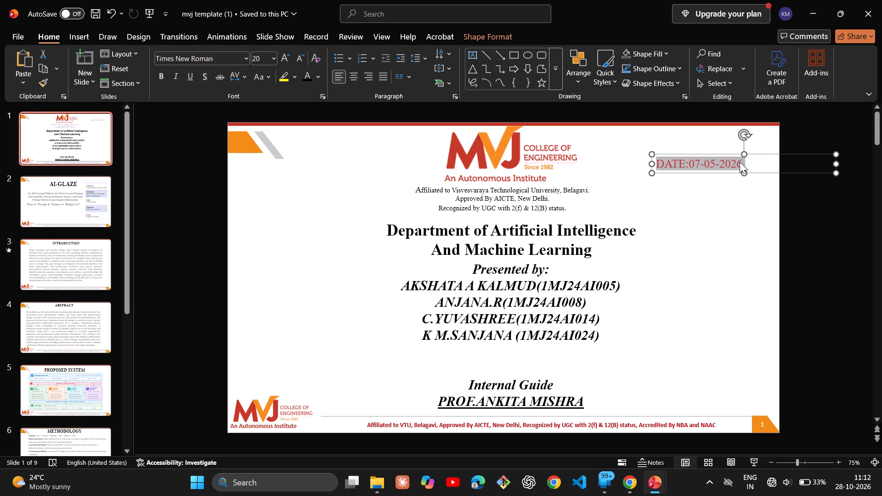
key(BackSpace)
click(846, 222)
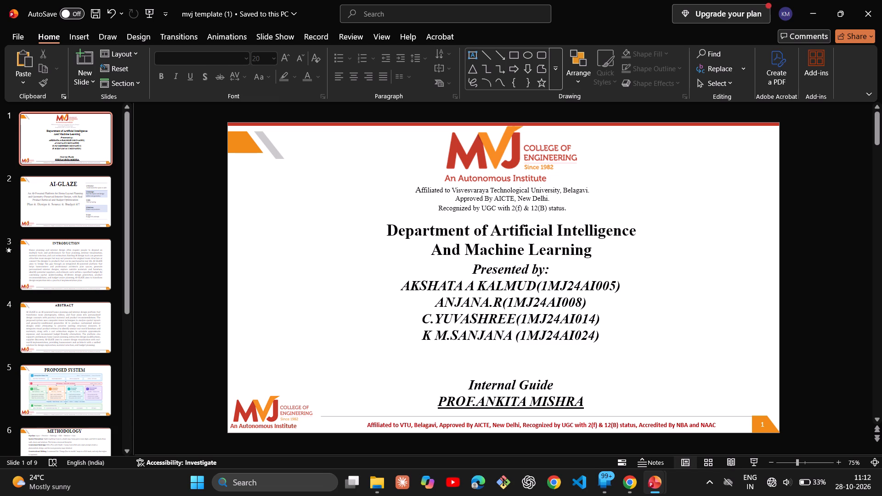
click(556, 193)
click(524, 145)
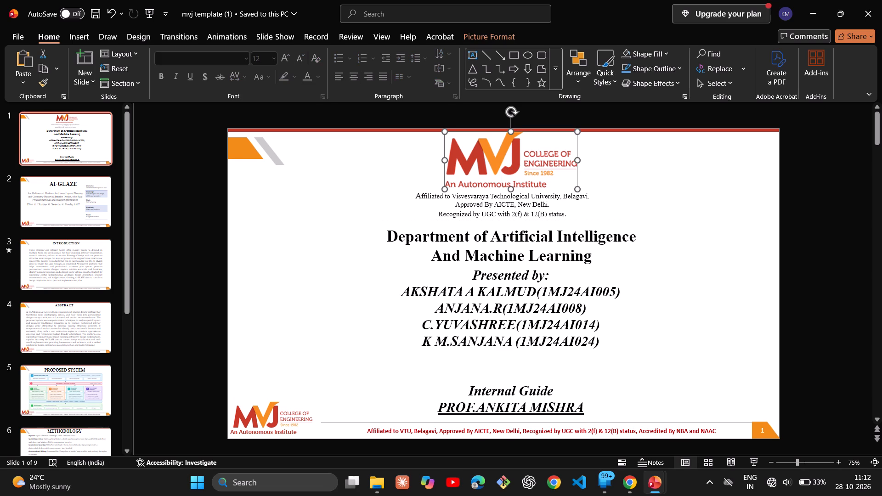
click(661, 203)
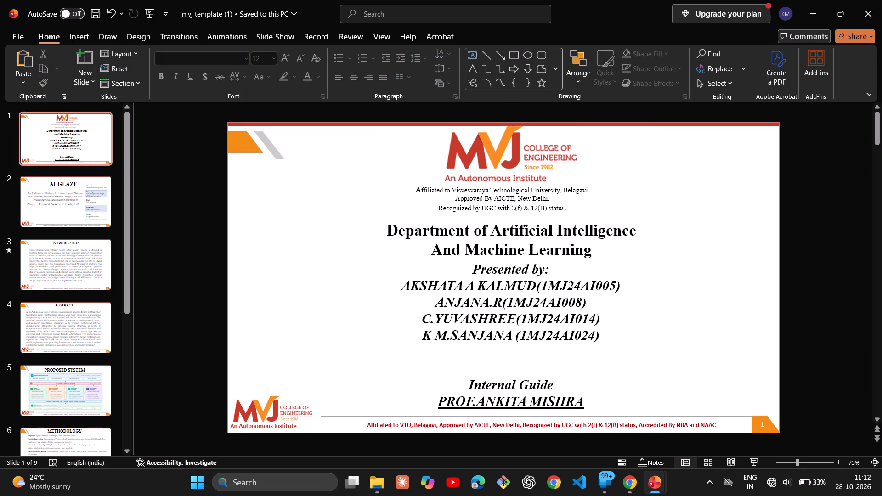
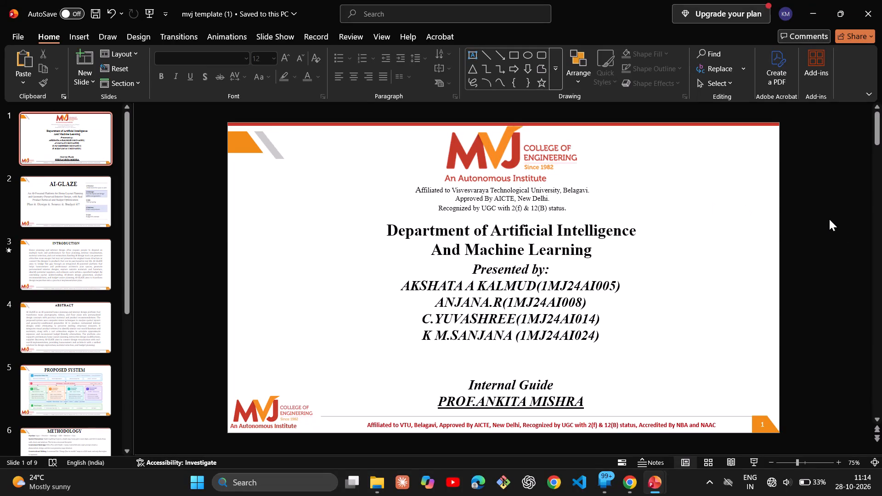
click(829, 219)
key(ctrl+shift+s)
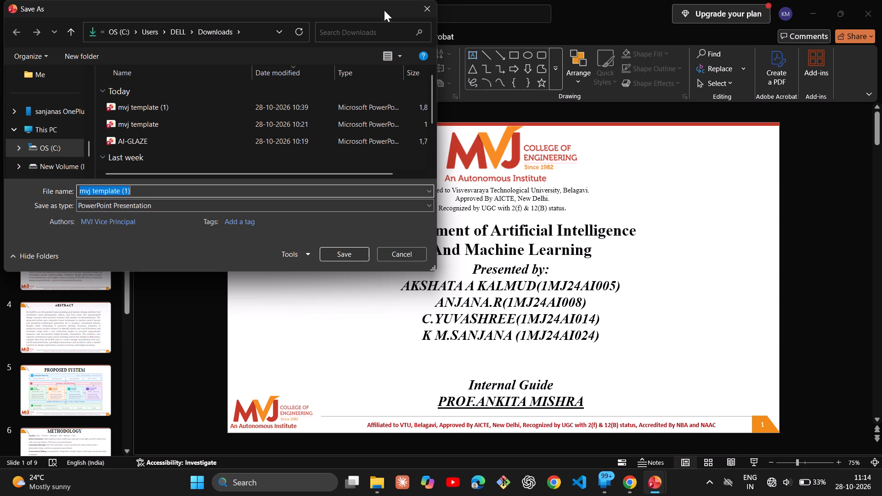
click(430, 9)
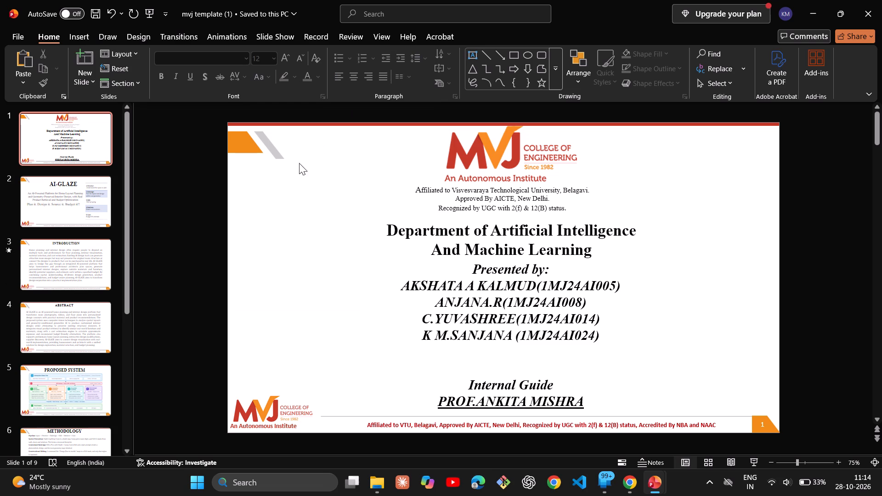
Examine the AI-GLAZE overview slide, including its table of stages from Perceive to Cost.
click(198, 273)
key(Down)
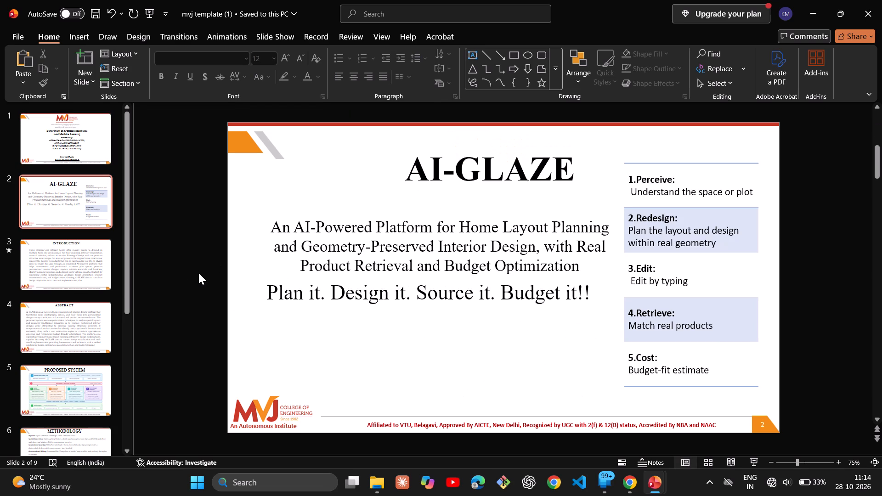
key(Up)
key(Down)
click(696, 304)
click(696, 304)
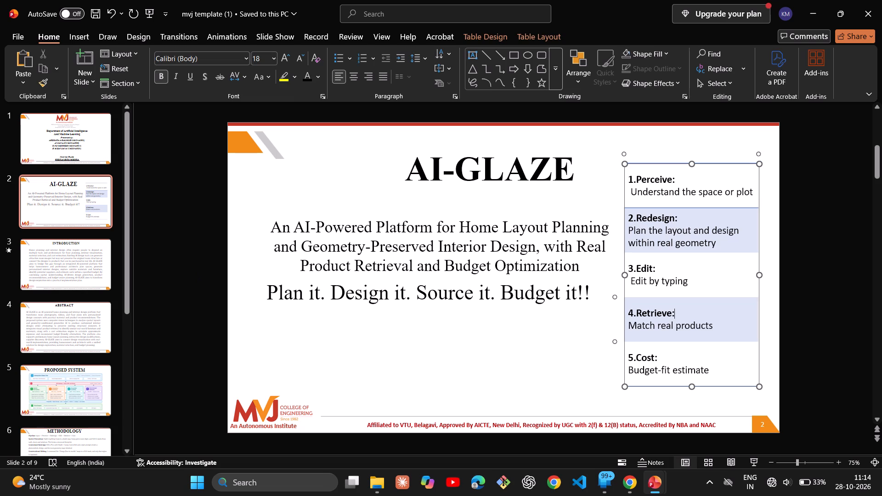
click(687, 276)
click(775, 276)
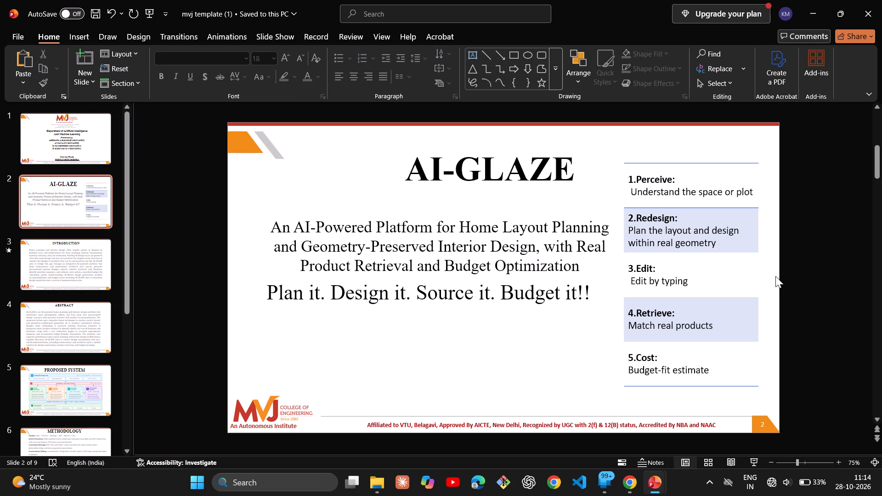
Review the content and order of the slides between the AI-GLAZE overview and the closing Thank You slide.
scroll(61, 333, down, 6)
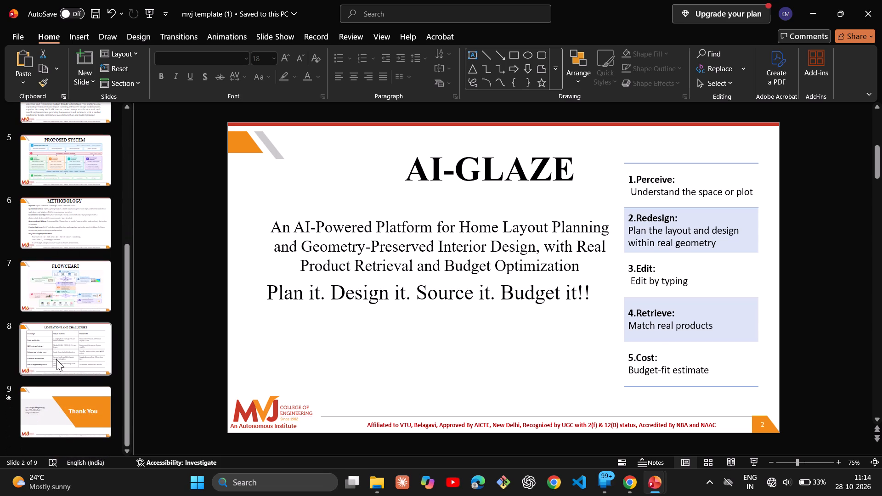
click(54, 359)
scroll(73, 237, up, 4)
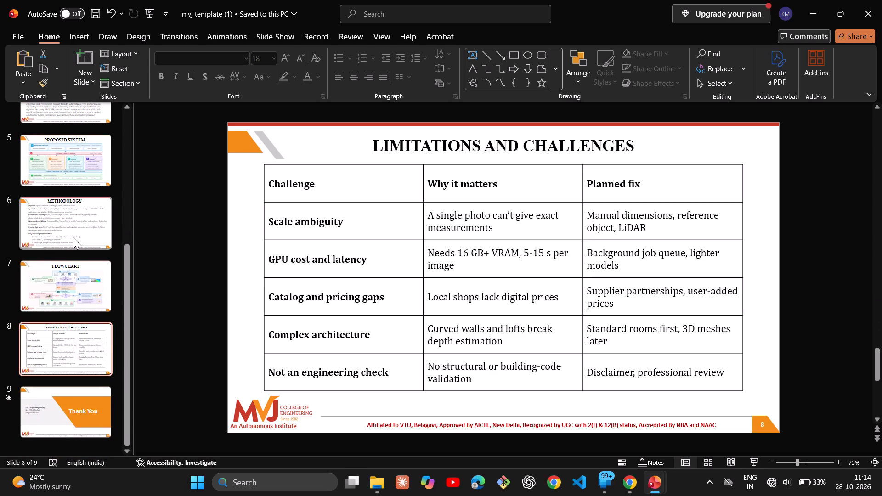
scroll(73, 237, up, 5)
click(85, 194)
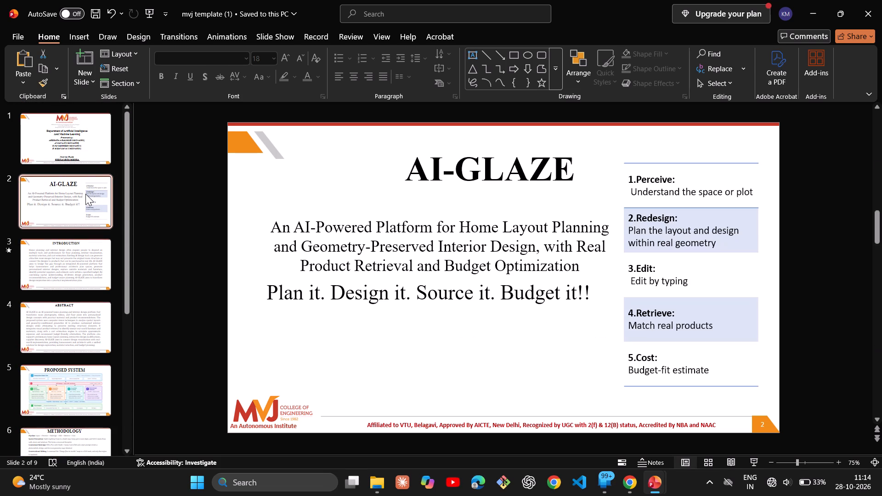
click(690, 268)
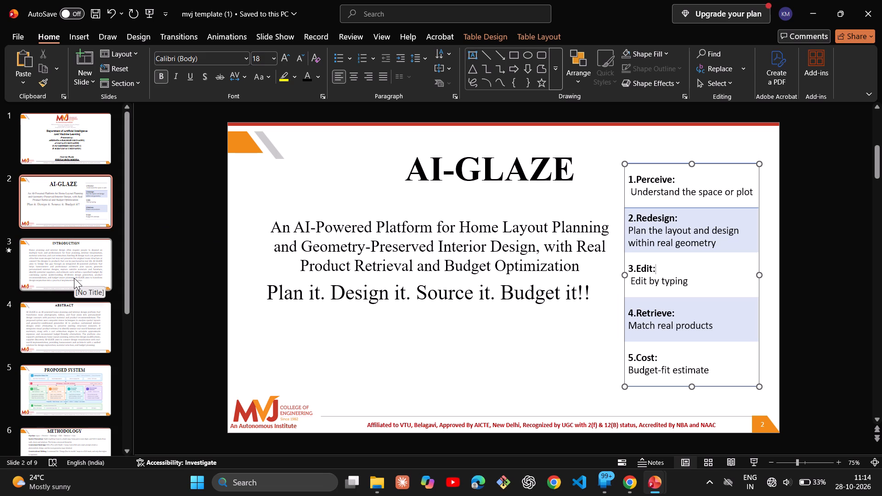
scroll(74, 278, down, 20)
scroll(74, 278, down, 10)
scroll(82, 406, down, 20)
scroll(82, 406, down, 20)
click(76, 344)
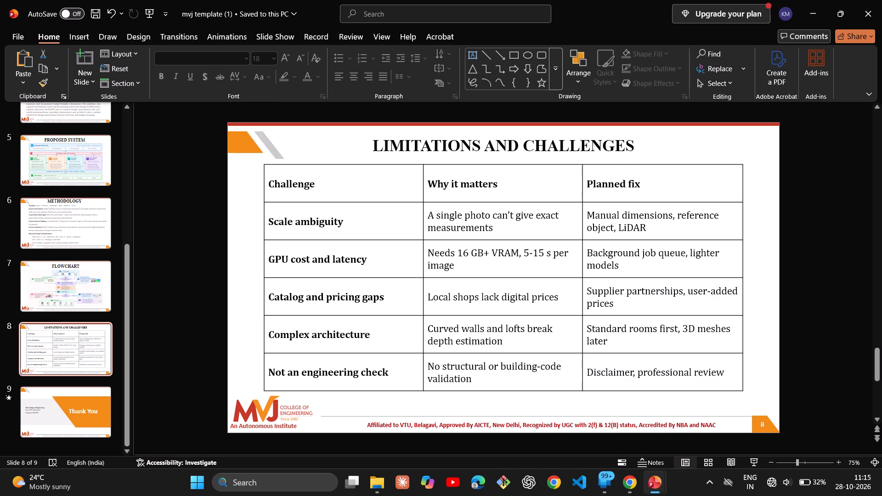
click(50, 272)
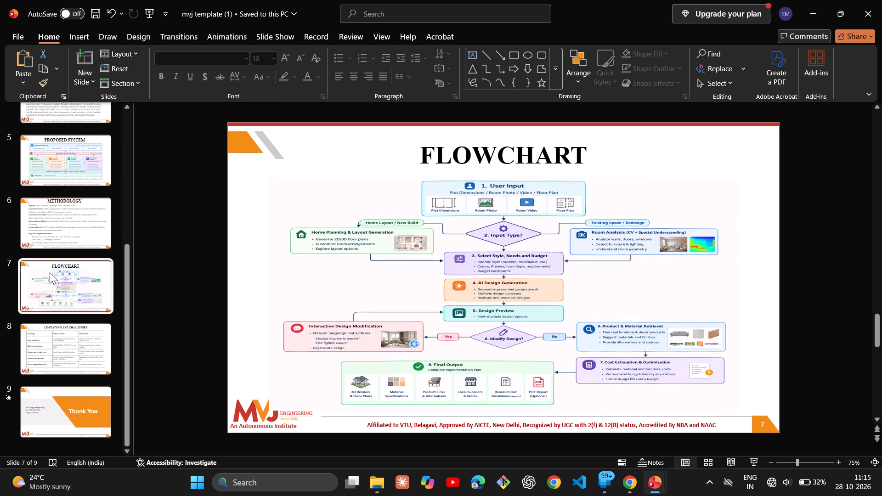
click(65, 337)
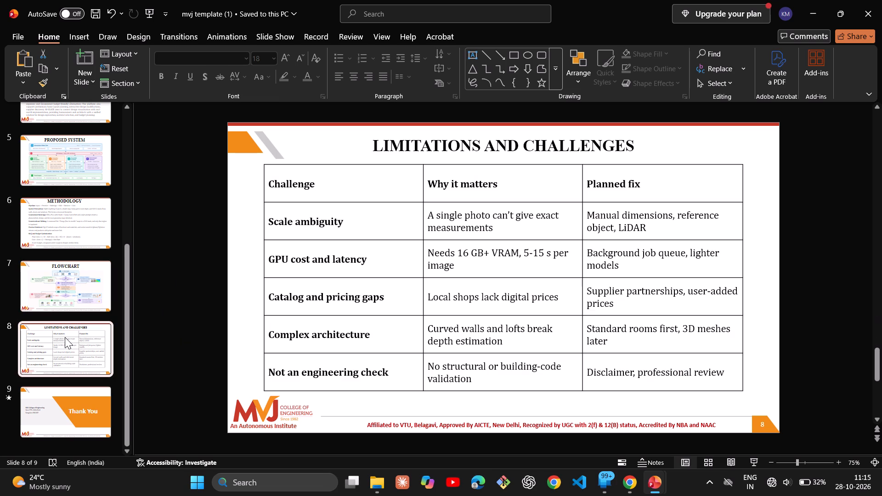
click(47, 406)
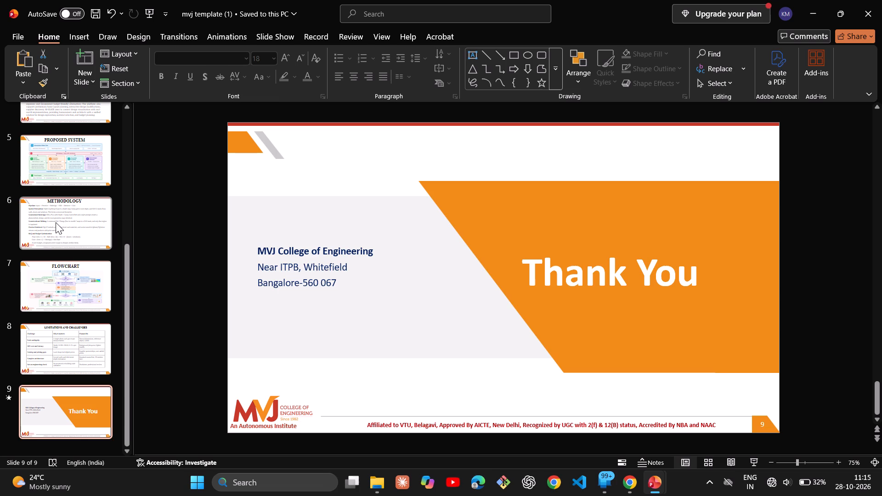
click(56, 222)
click(69, 162)
scroll(69, 162, up, 13)
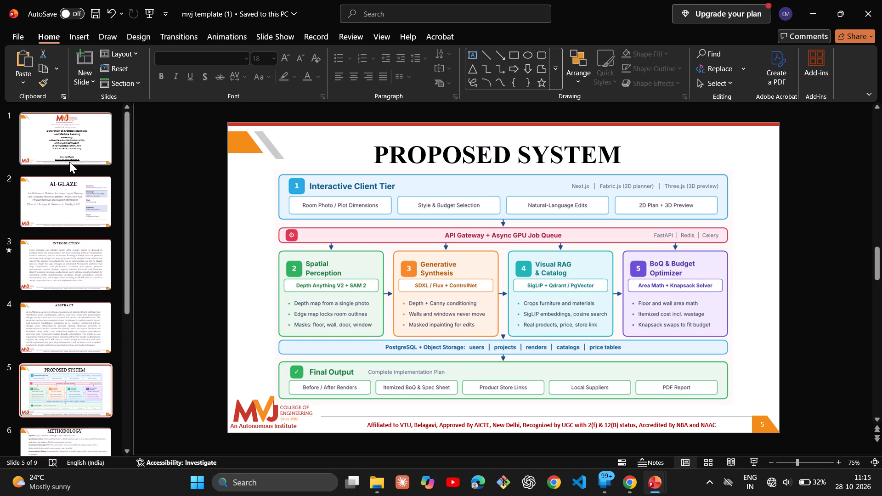
click(82, 193)
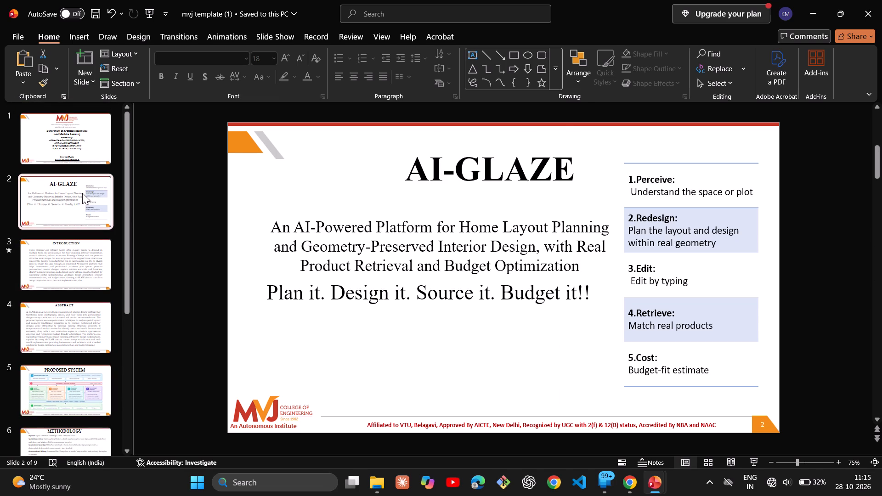
scroll(82, 193, down, 8)
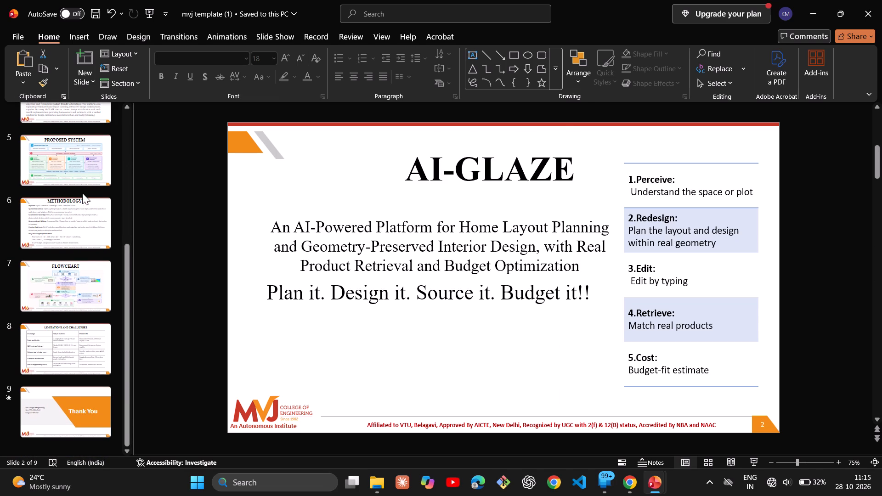
click(85, 131)
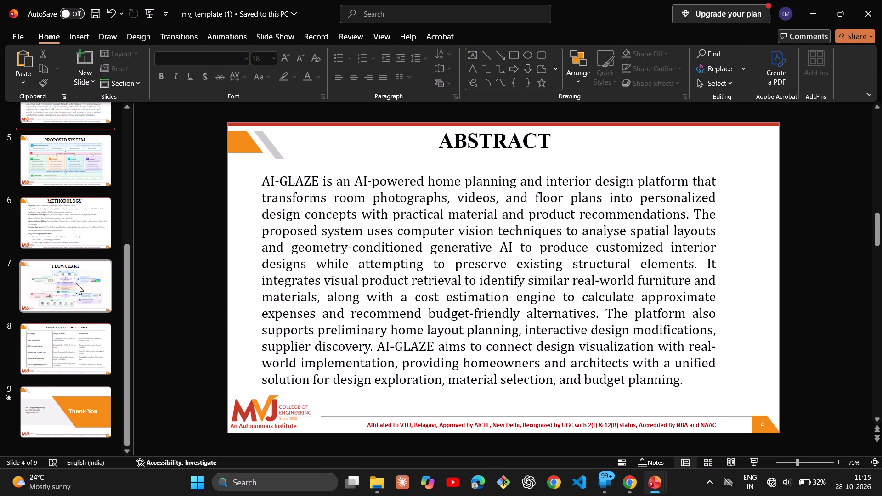
click(76, 283)
Insert a new slide with the 2_Title Slide layout directly after the PROPOSED SYSTEM slide.
click(62, 154)
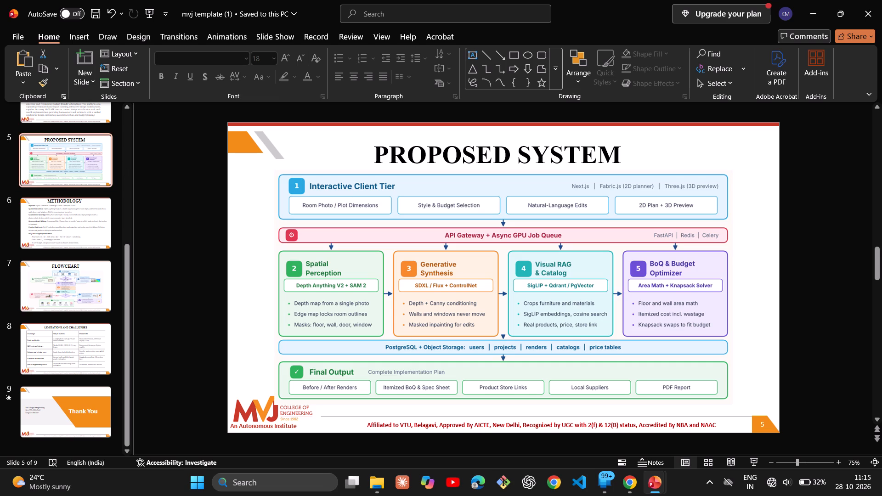
scroll(62, 218, up, 12)
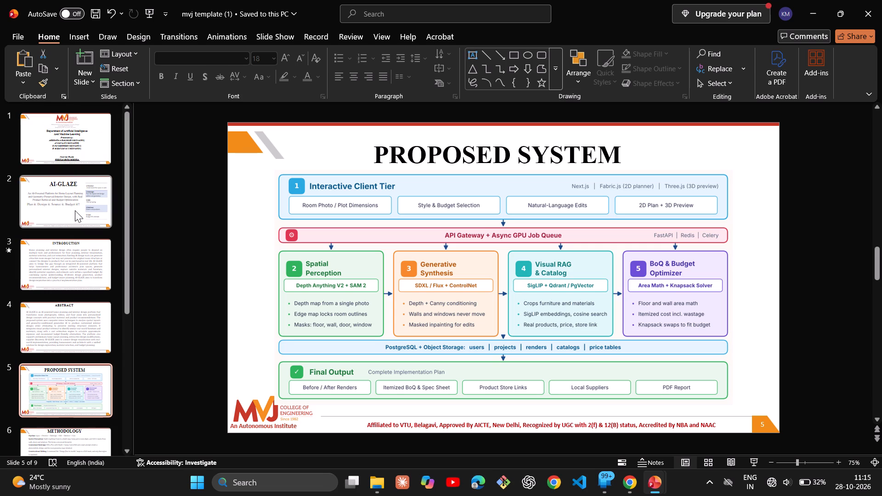
scroll(80, 276, down, 20)
scroll(80, 276, down, 1)
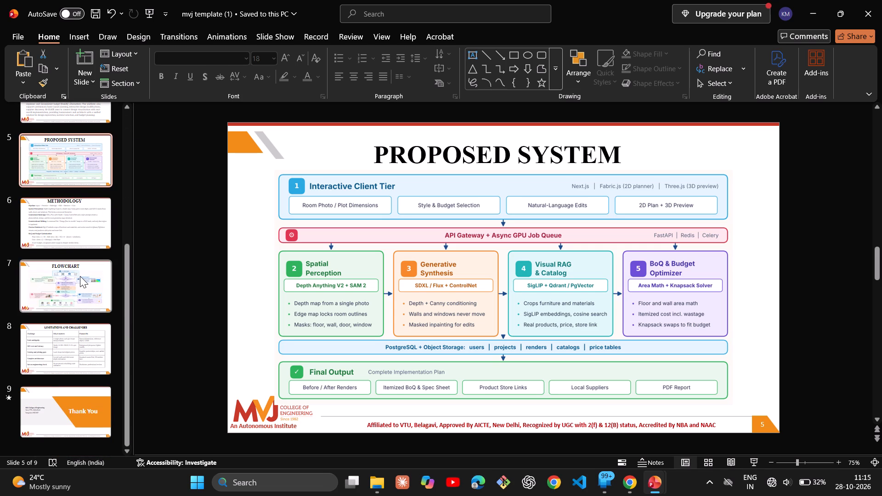
scroll(80, 276, down, 9)
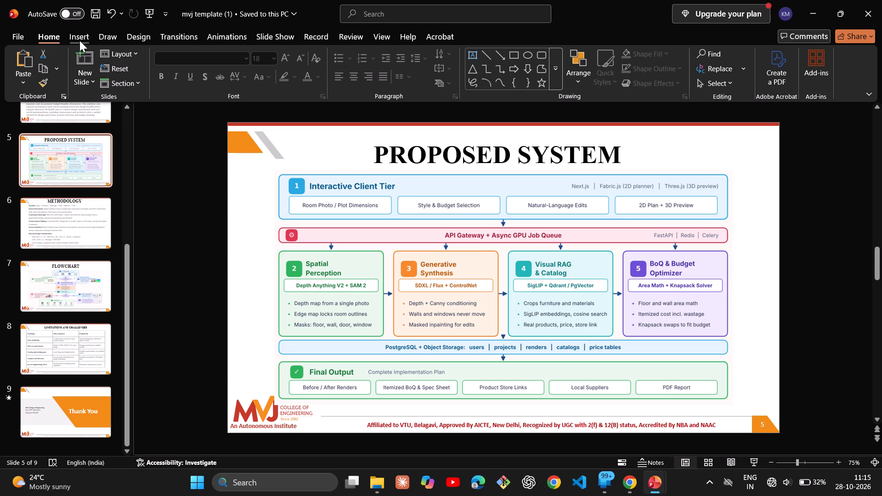
click(79, 40)
click(31, 82)
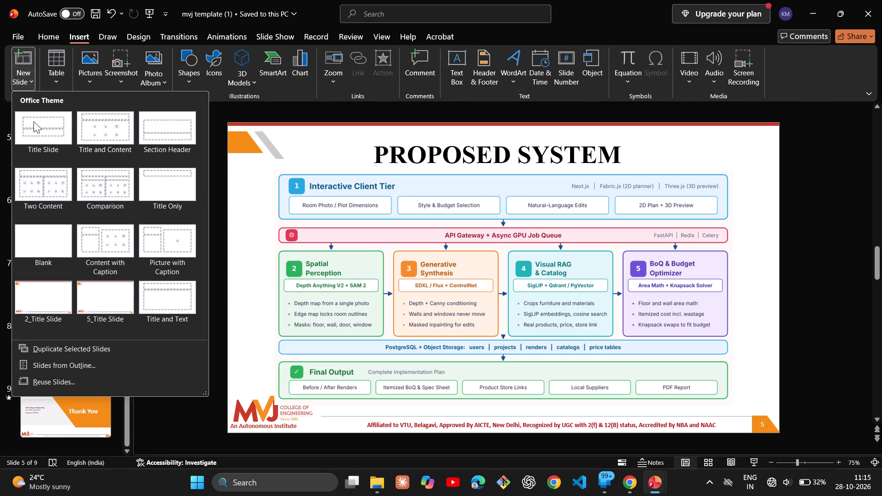
click(42, 302)
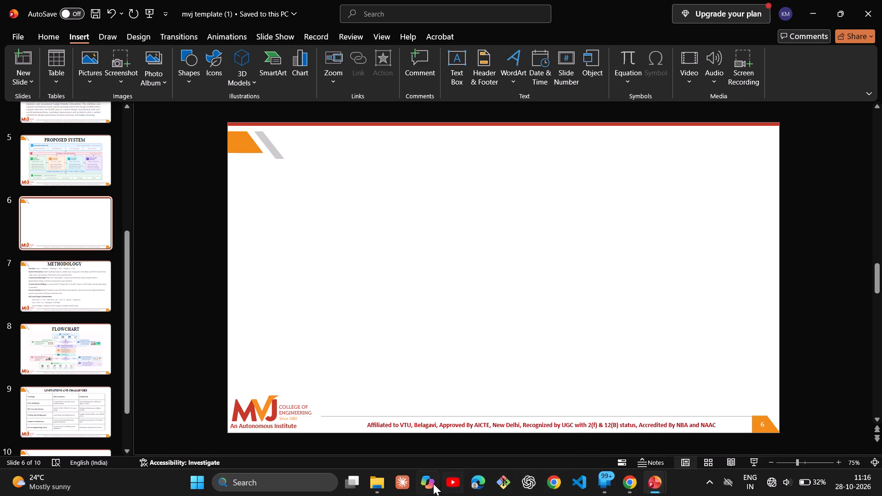
Switch to File Explorer and open the recent presentation AI-GLAZE_Literature_Comparison (1).
click(376, 474)
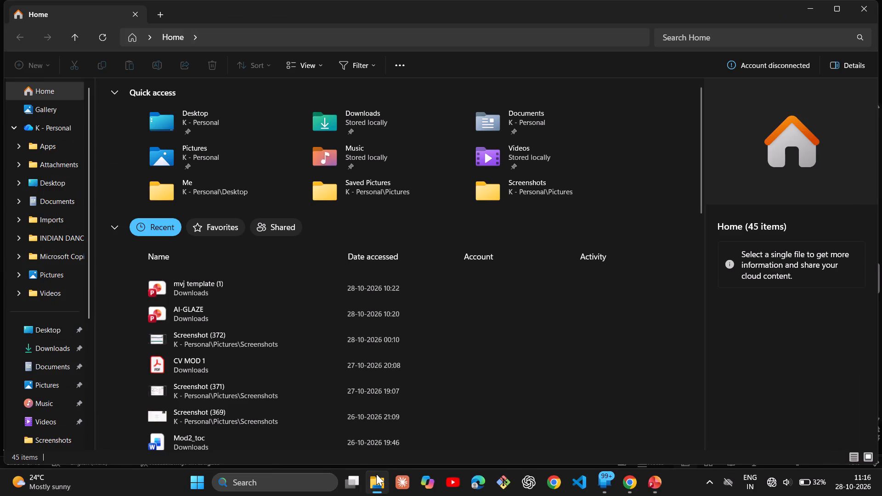
scroll(301, 287, down, 4)
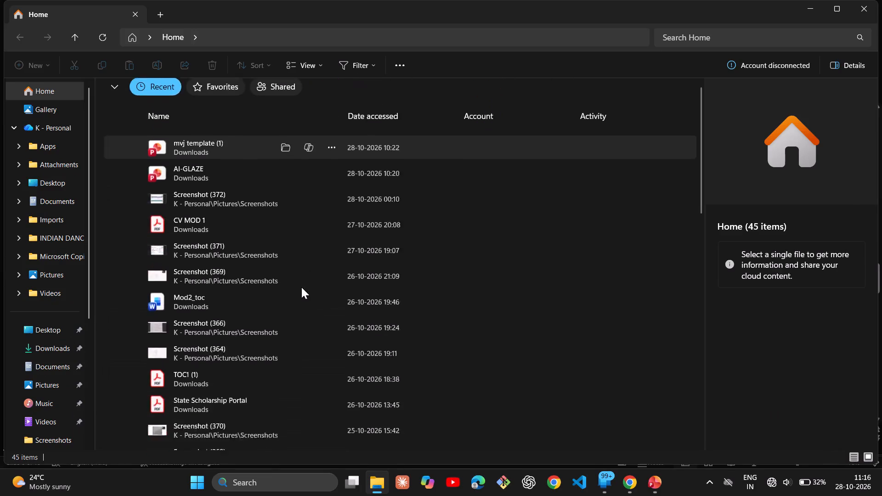
scroll(301, 287, down, 4)
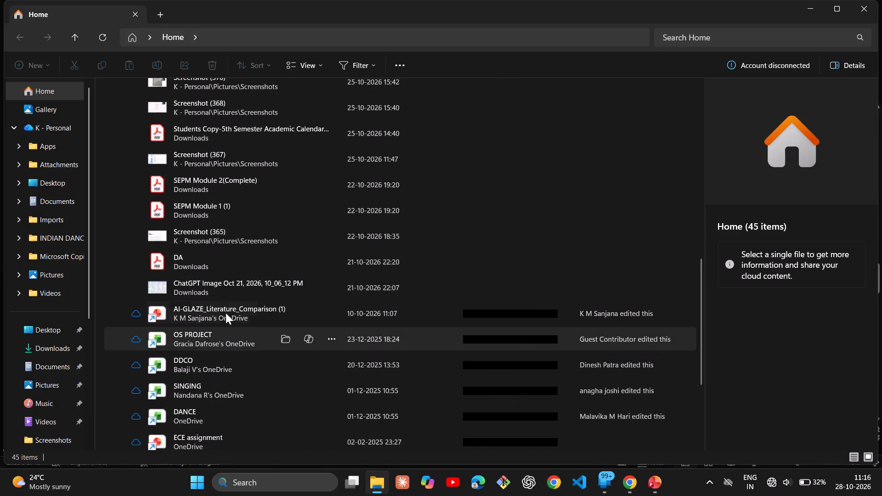
double_click(203, 306)
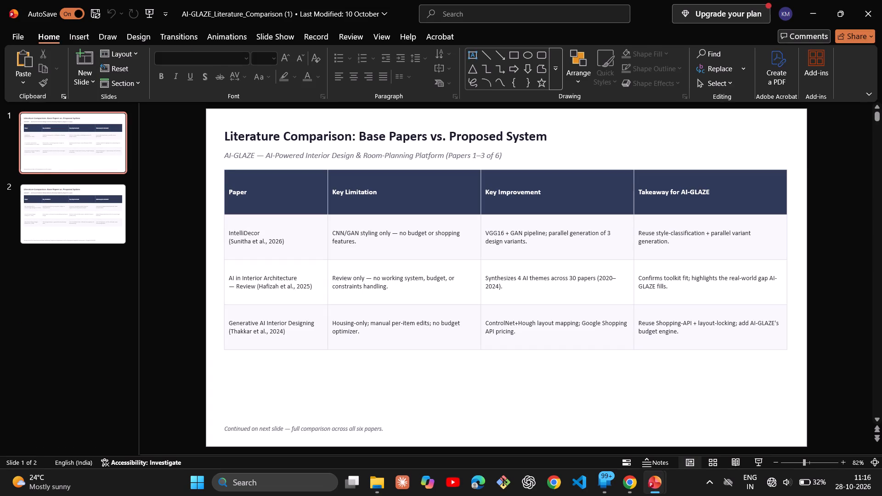
Try to copy the literature comparison table from its first slide onto blank slide 6 of the mvj template presentation.
click(431, 268)
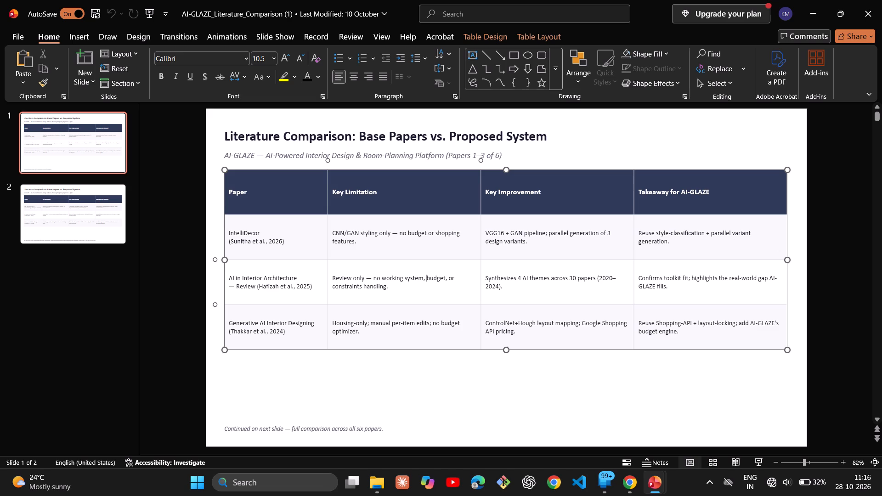
key(ctrl+c)
key(alt+Tab)
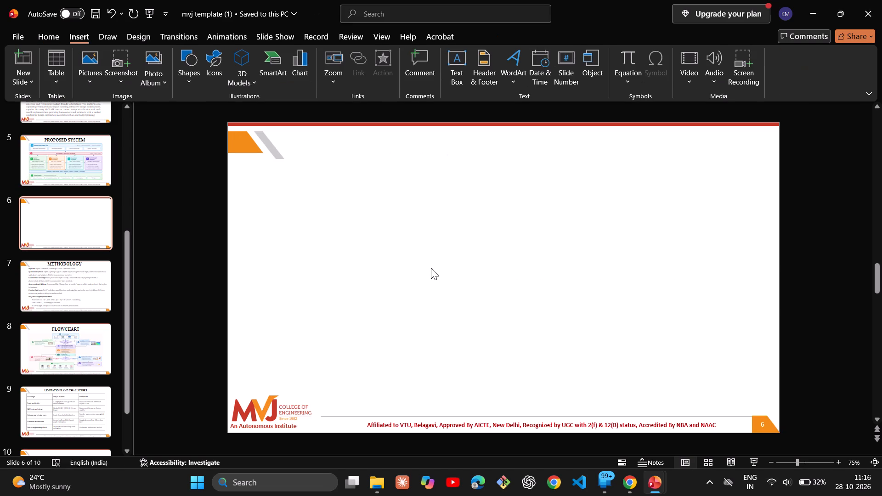
click(359, 249)
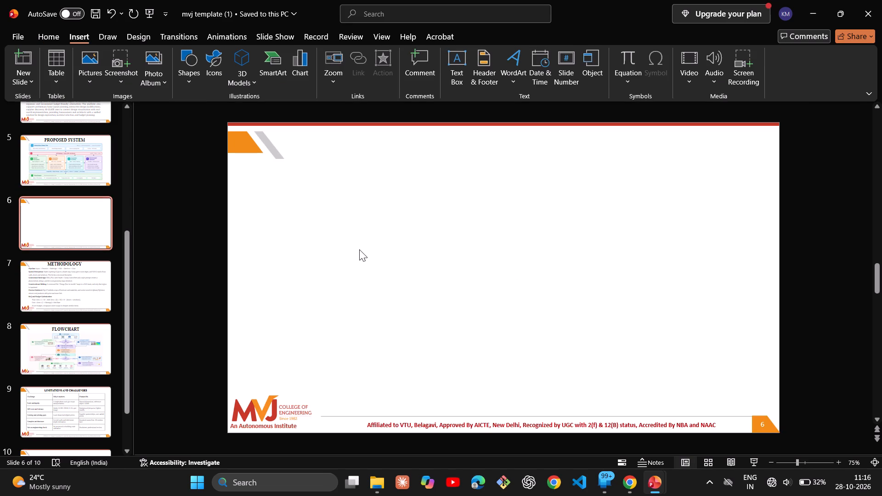
click(313, 257)
key(ctrl+v)
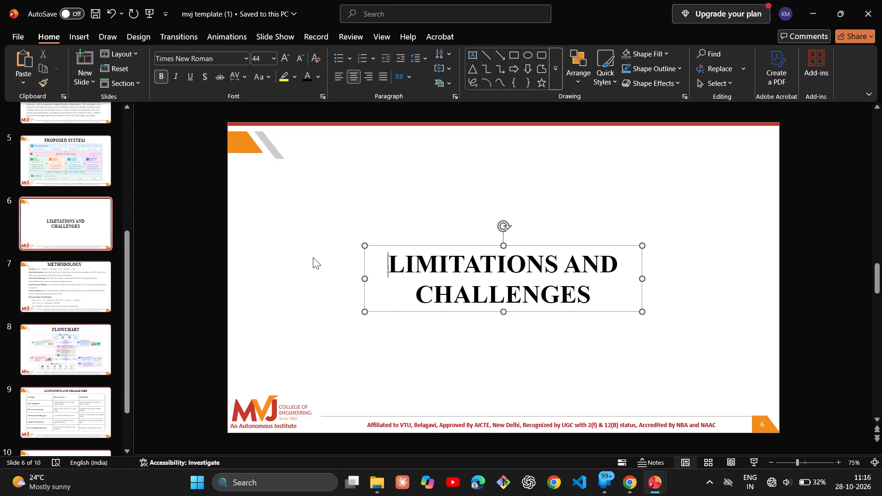
Undo the mistaken LIMITATIONS AND CHALLENGES paste on slide 6.
key(ctrl+z)
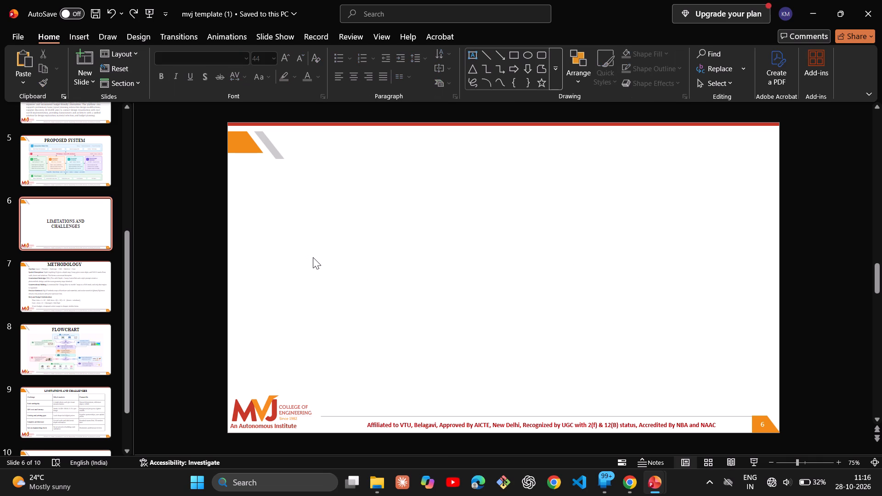
Copy the entire comparison table from slide 1 of AI-GLAZE_Literature_Comparison (1) onto blank slide 6 of the mvj template.
key(alt+Tab)
click(514, 248)
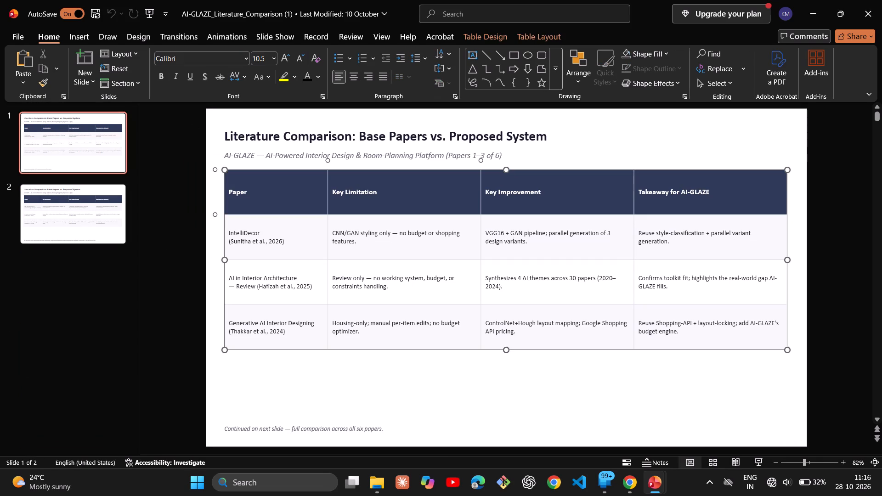
key(ctrl+a)
key(ctrl+c)
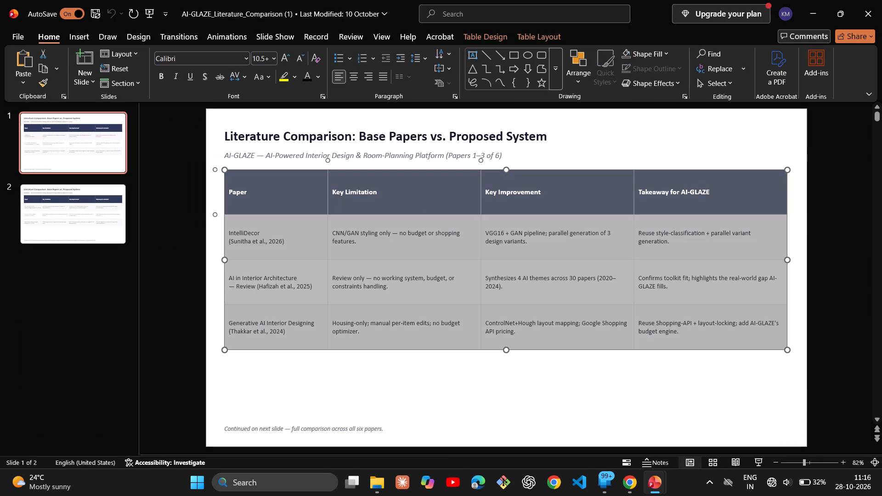
key(alt+Tab)
click(444, 283)
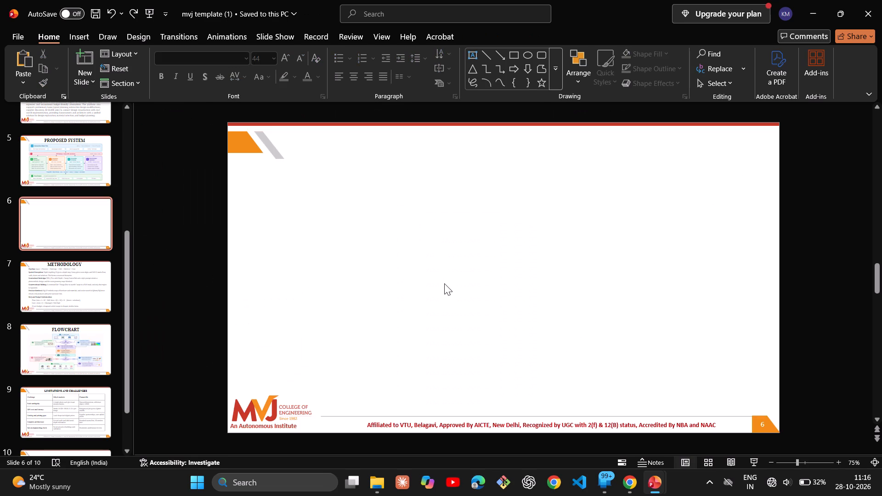
key(ctrl+v)
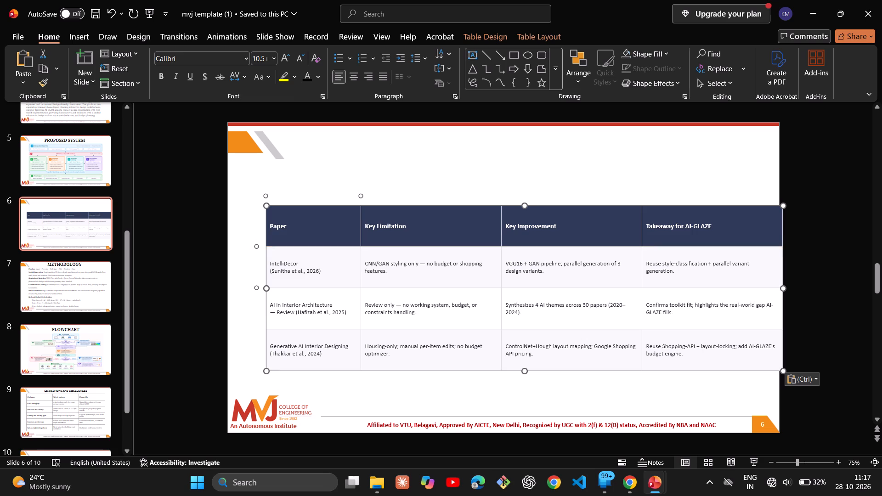
Make the pasted comparison table taller and centre it horizontally on slide 6, between the top header area and the footer.
drag(265, 273, 247, 266)
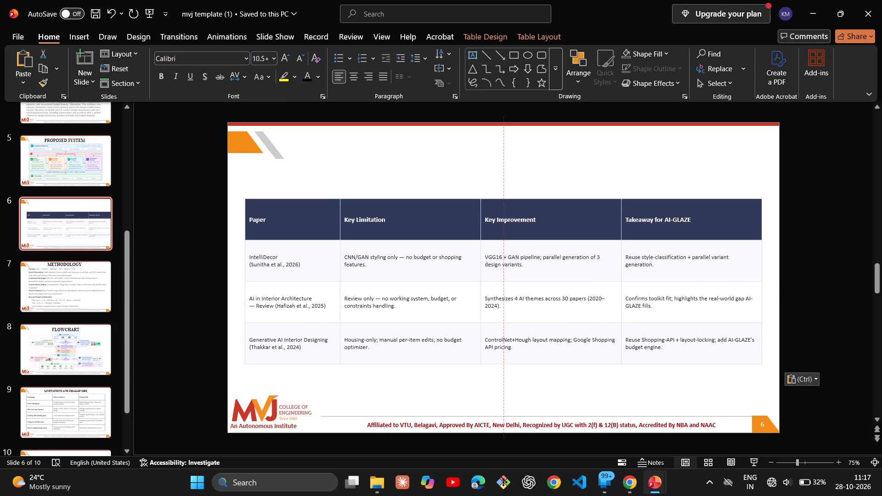
drag(247, 266, 248, 267)
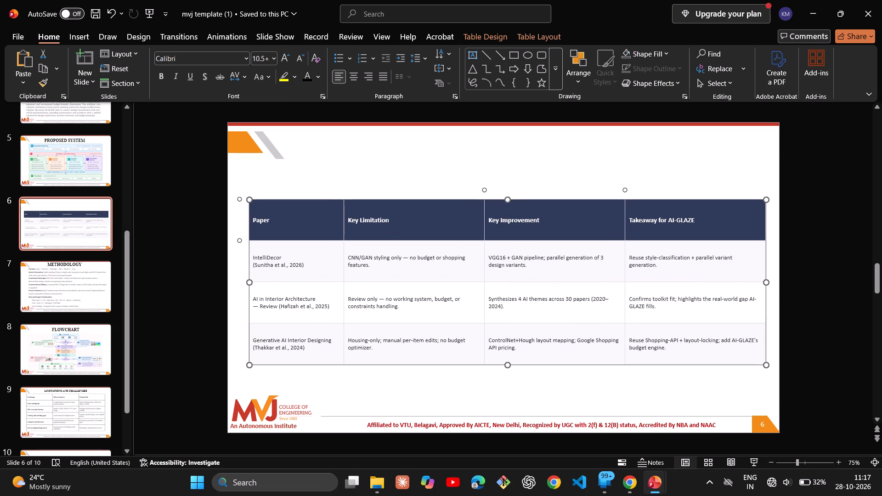
drag(506, 200, 503, 169)
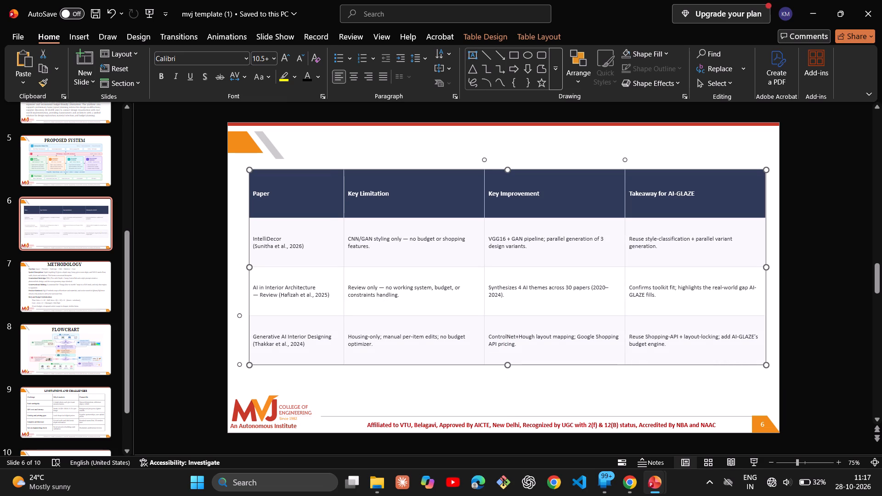
drag(486, 363, 486, 365)
drag(486, 365, 485, 376)
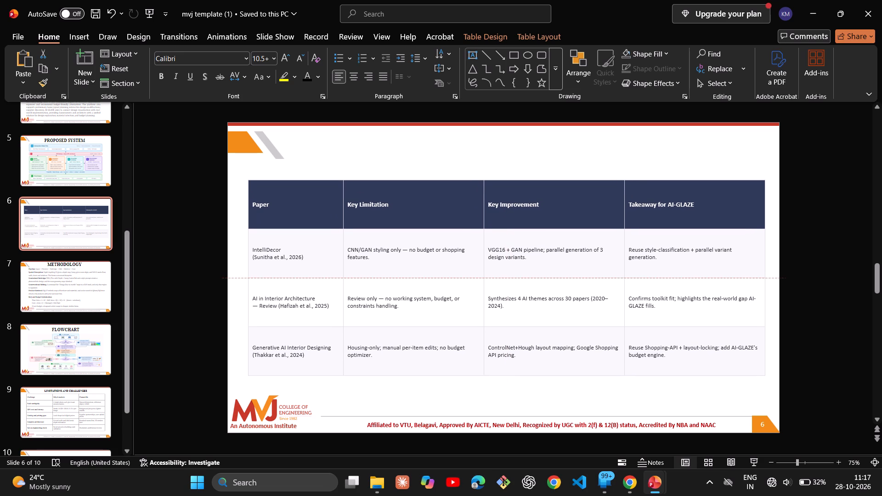
drag(485, 376, 484, 375)
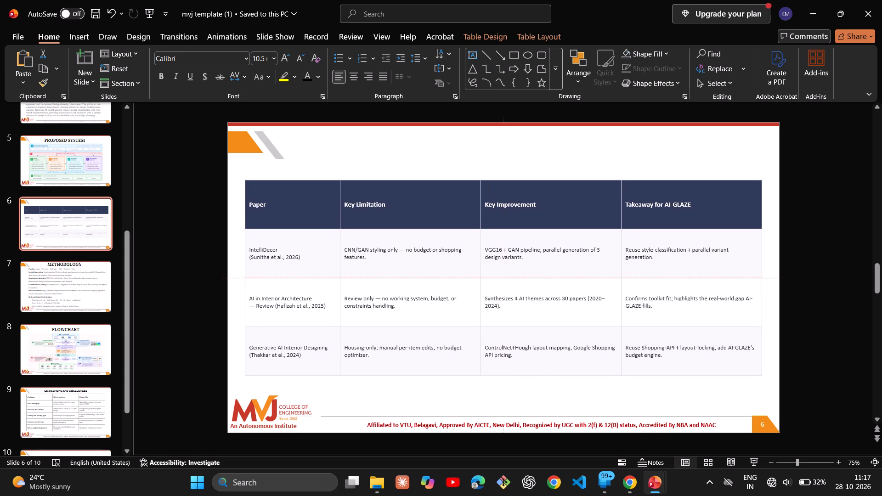
drag(484, 375, 484, 376)
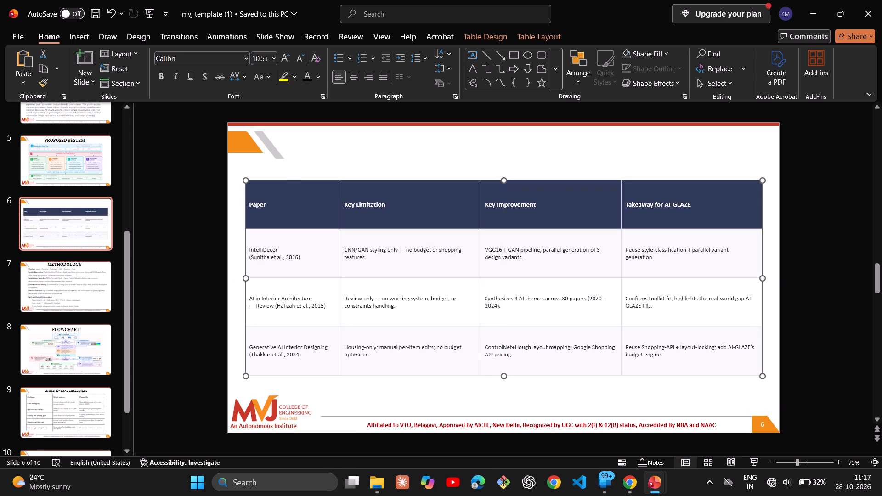
Copy the heading "Literature Comparison: Base Papers vs. Proposed System" from the source presentation onto slide 6 of the mvj template.
key(alt+Tab)
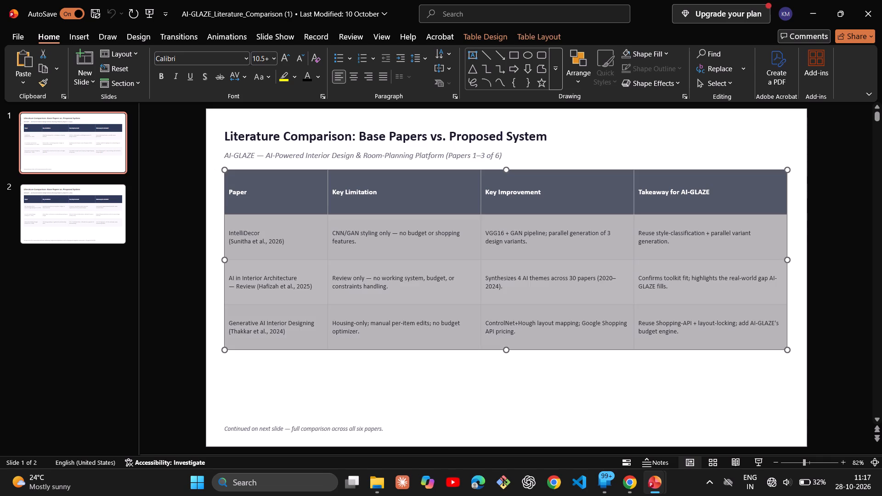
click(557, 141)
click(557, 131)
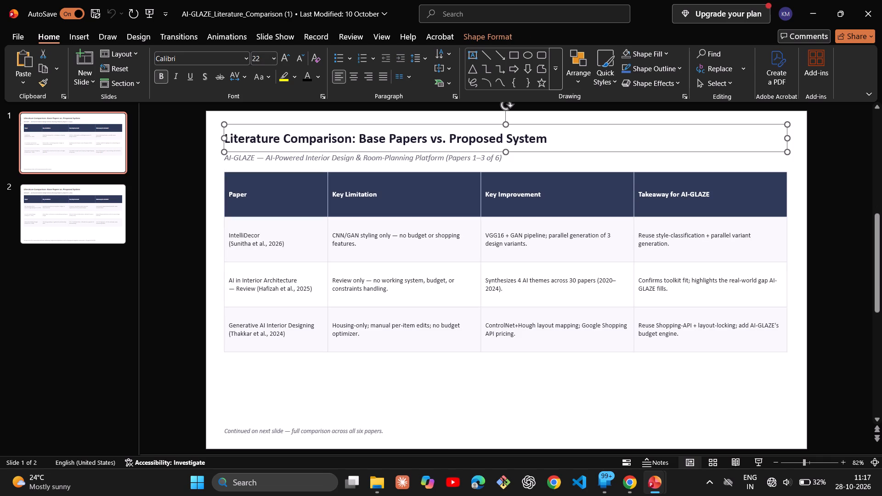
click(540, 141)
key(ctrl+a)
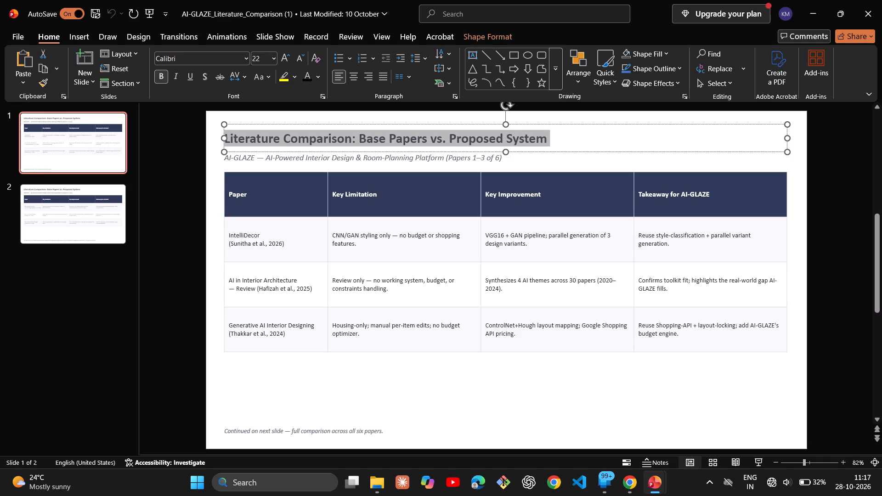
key(ctrl+c)
key(alt+Tab)
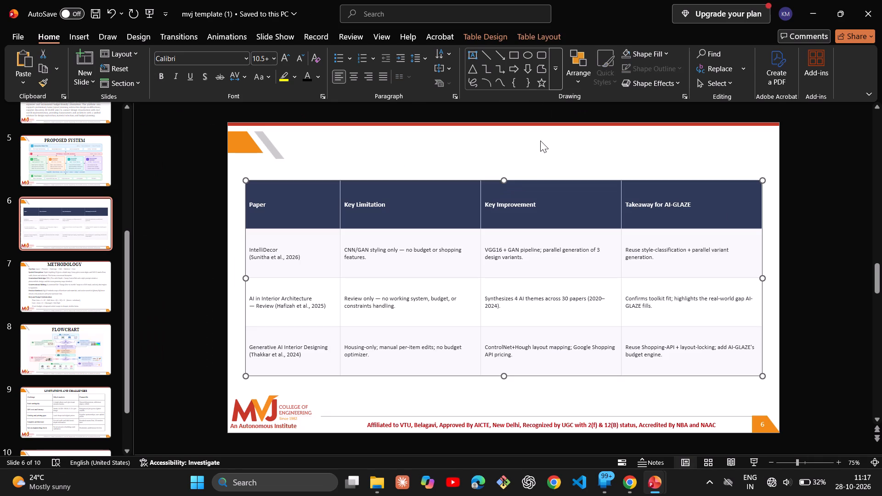
click(489, 153)
key(ctrl+v)
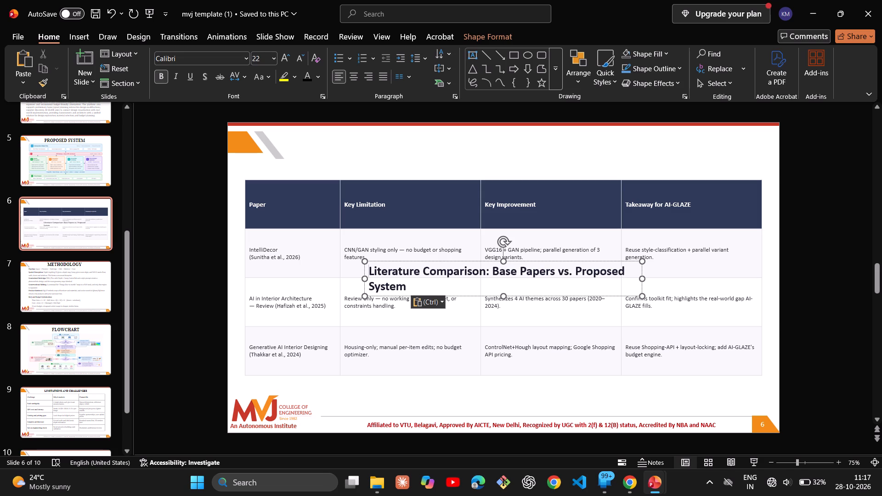
Move the pasted heading above the table and widen its text box so it fits on one line.
drag(562, 262, 459, 140)
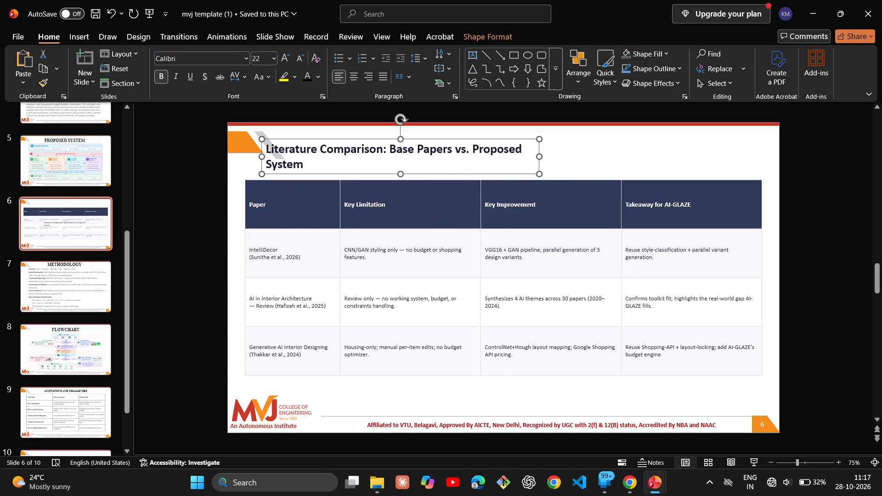
drag(538, 157, 576, 147)
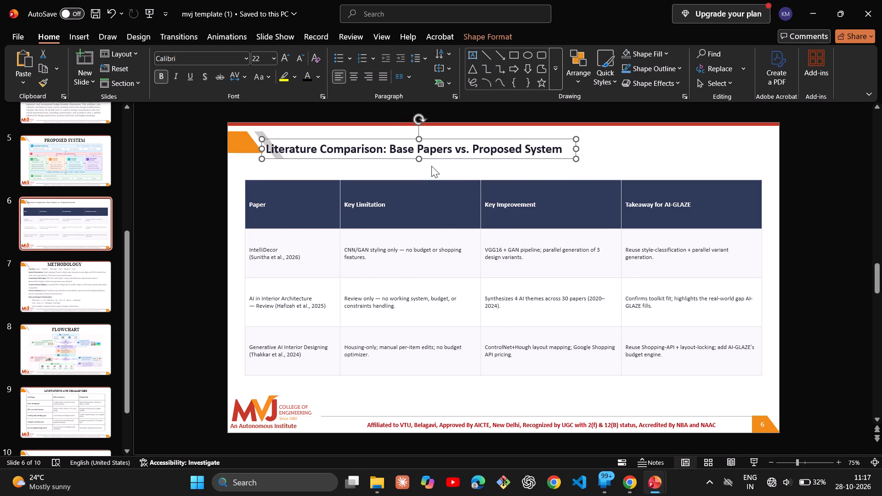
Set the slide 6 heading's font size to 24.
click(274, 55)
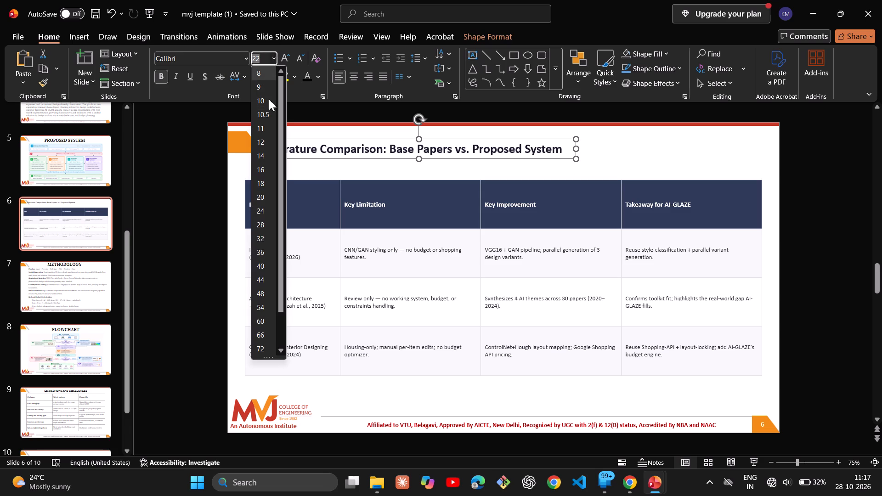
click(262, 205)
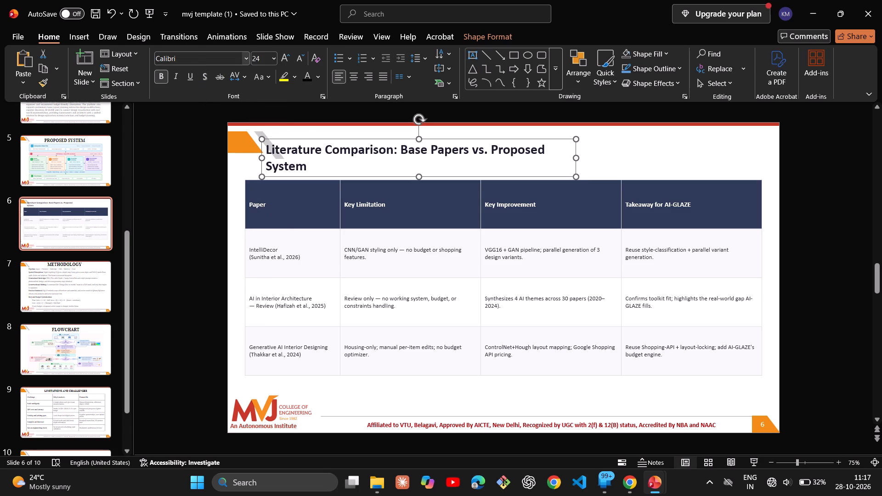
Change the slide 6 heading's font to Times New Roman and widen its text box to keep it on one line.
click(312, 166)
key(ctrl+a)
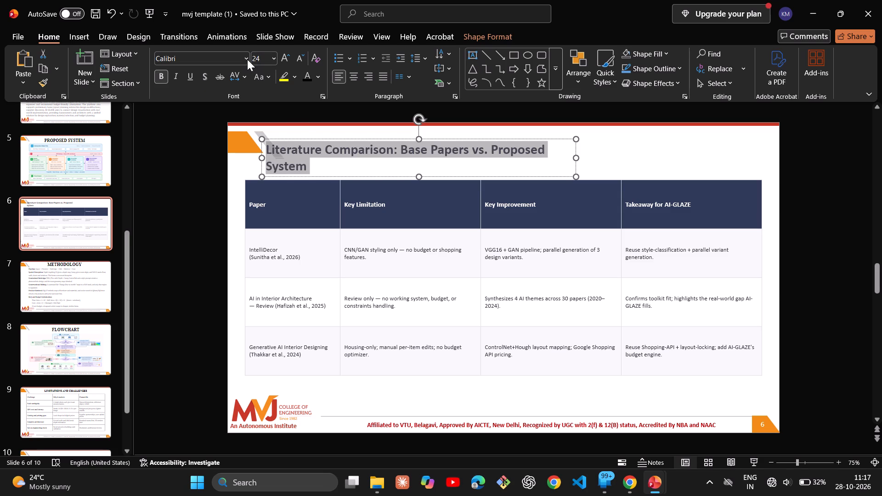
click(243, 58)
scroll(239, 122, up, 20)
scroll(239, 122, up, 19)
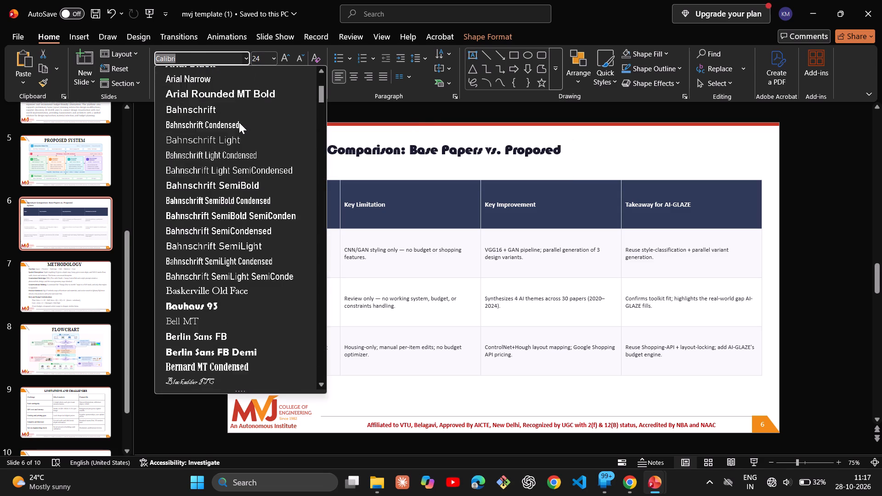
scroll(239, 122, up, 20)
scroll(239, 122, up, 20)
scroll(239, 122, up, 20)
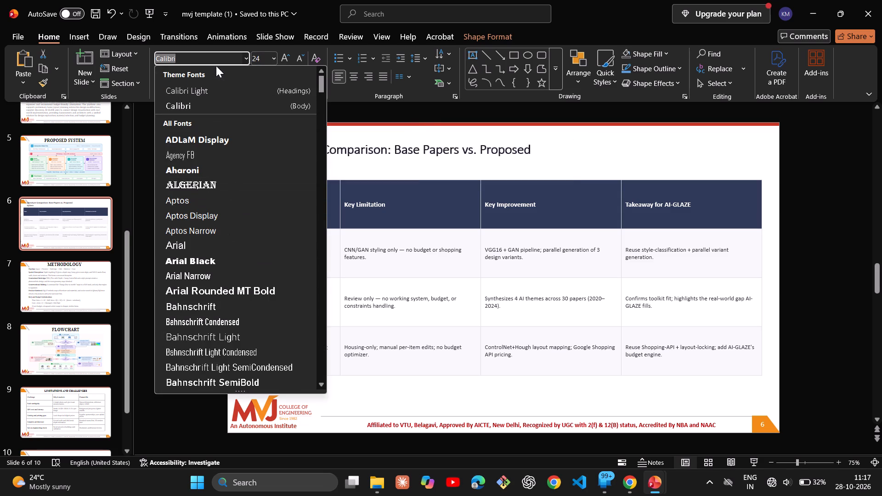
text(TI)
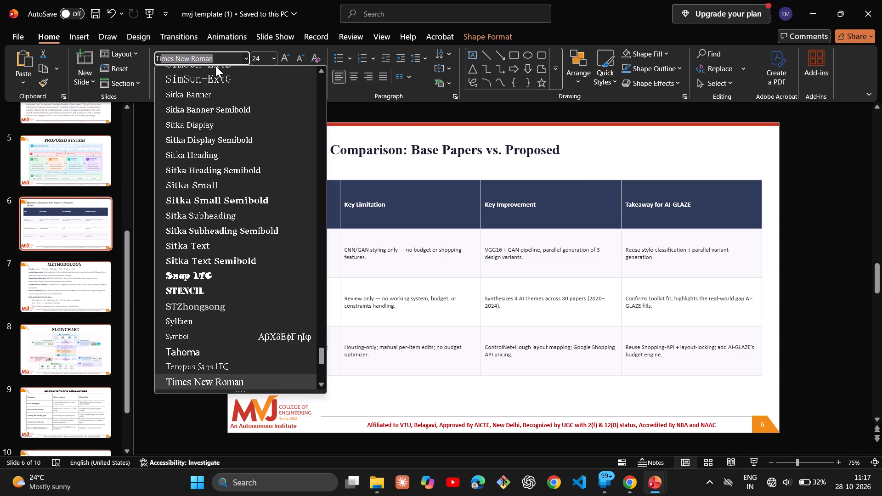
key(Return)
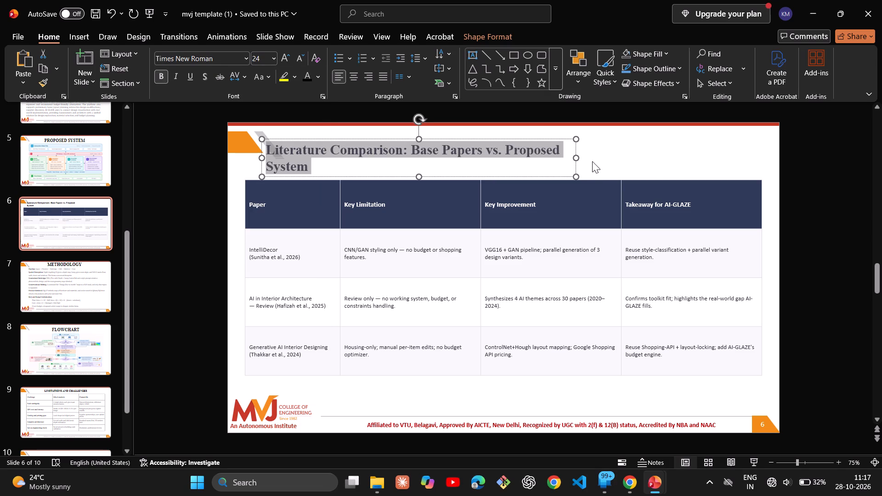
drag(578, 157, 623, 147)
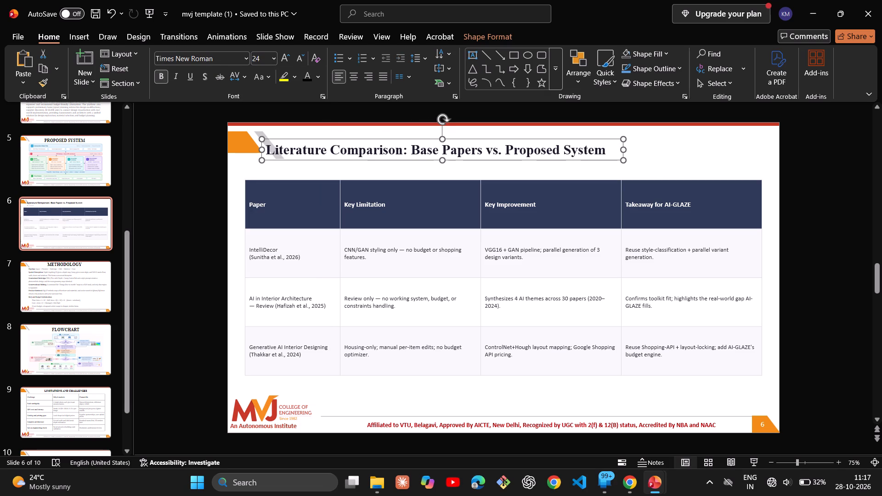
Set the slide 6 heading's font size to 32 and widen its text box so the text fits on one line.
click(605, 147)
key(ctrl+a)
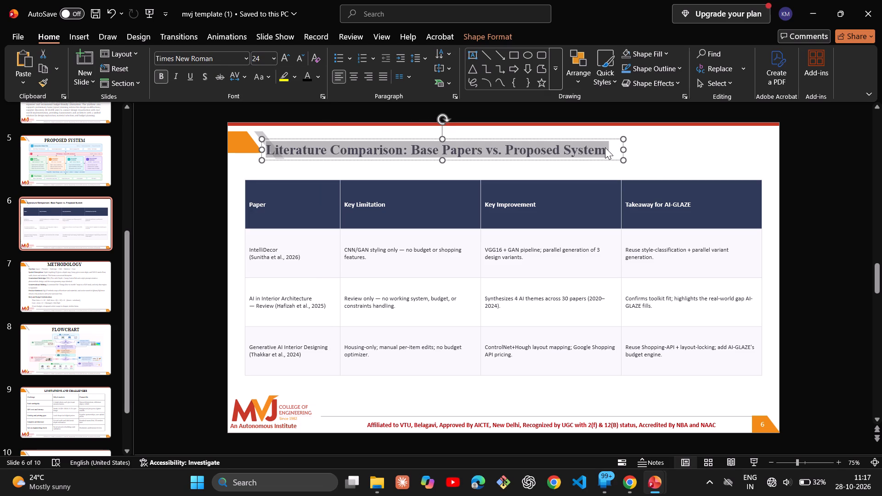
click(271, 60)
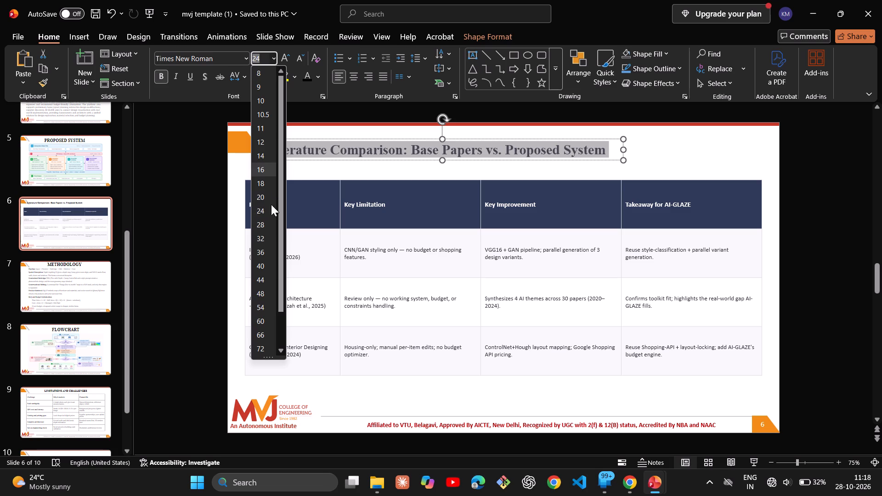
click(259, 239)
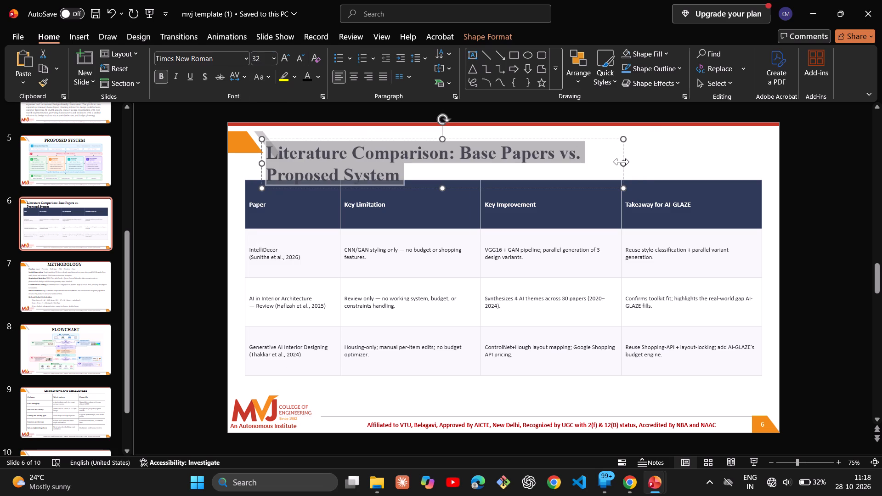
drag(622, 162, 701, 134)
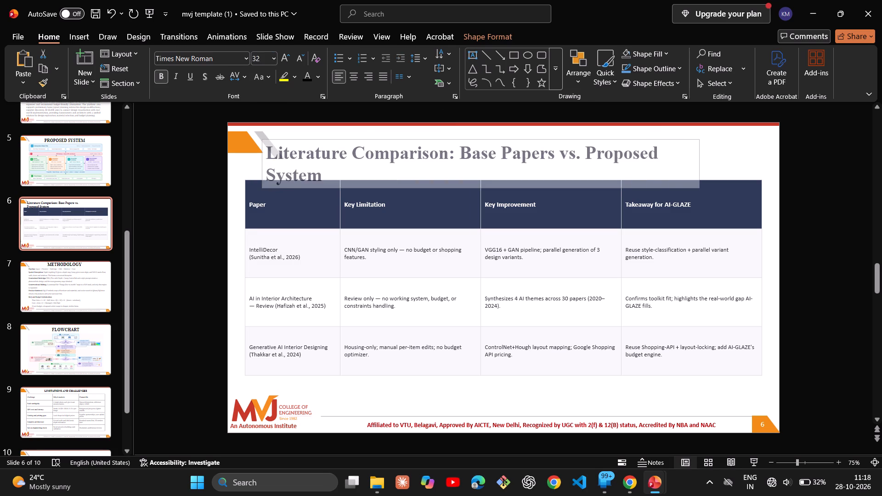
drag(701, 134, 724, 114)
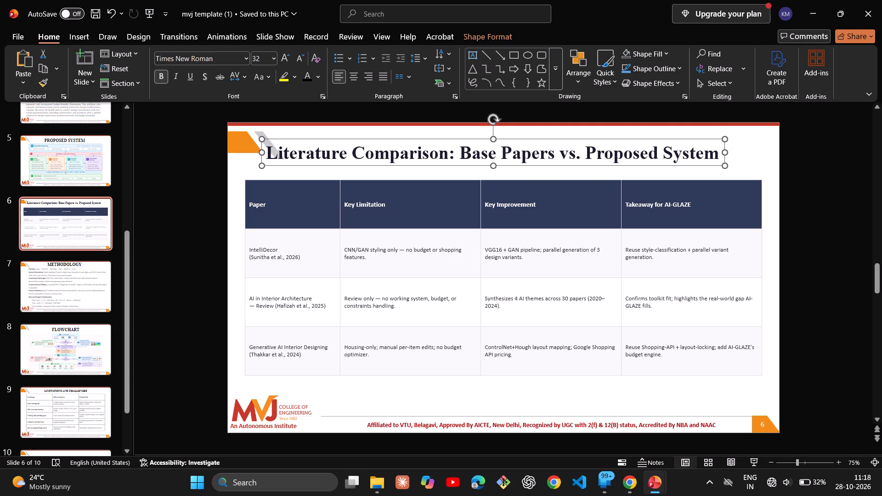
Move the comparison table on slide 6 slightly down, keeping its horizontal alignment, to leave space below the heading.
click(569, 213)
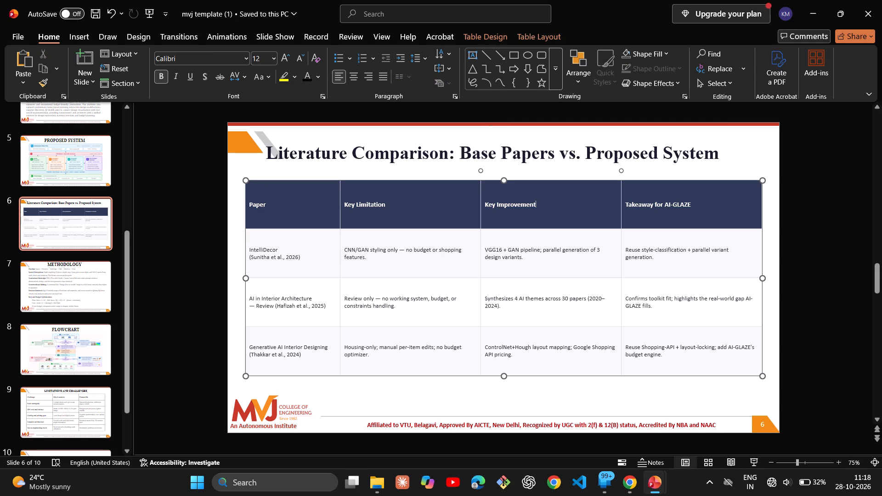
drag(553, 179, 557, 186)
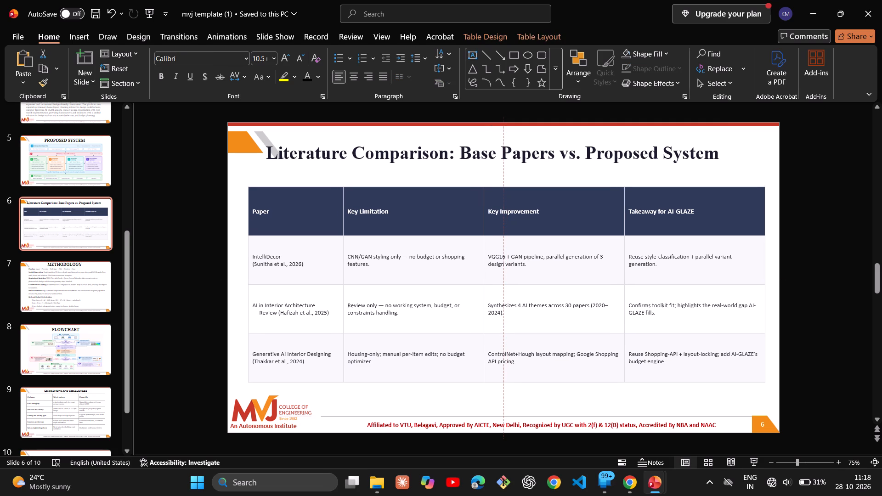
drag(557, 186, 553, 186)
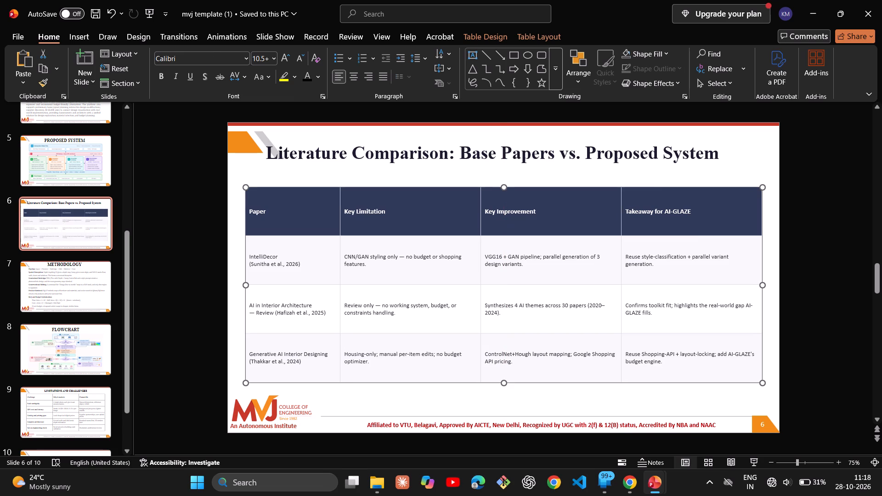
Copy the subtitle "AI-GLAZE — AI-Powered Interior Design & Room-Planning Platform" from the AI-GLAZE_Literature_Comparison presentation and paste it onto slide 6 of mvj template (1).
click(565, 152)
key(alt+Tab)
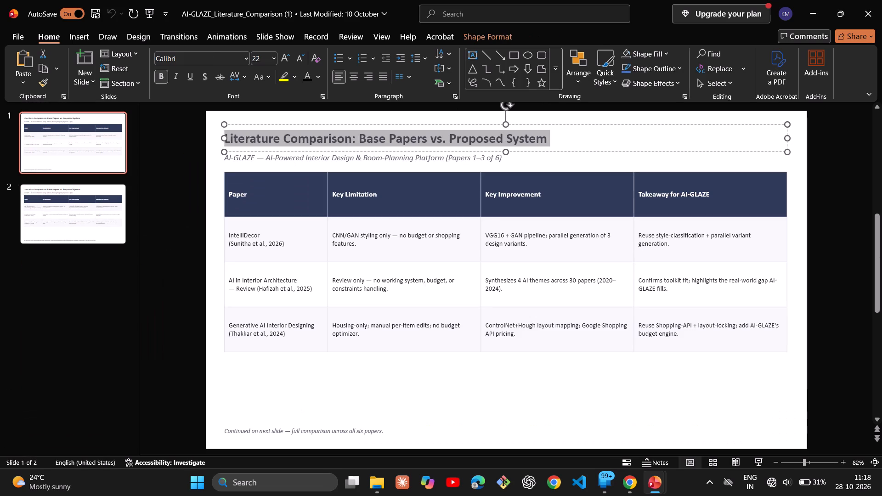
click(473, 160)
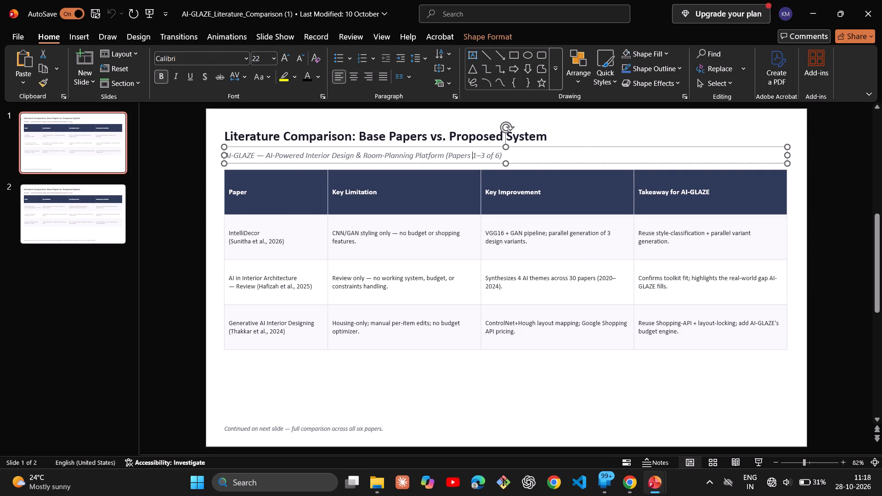
drag(443, 154, 284, 160)
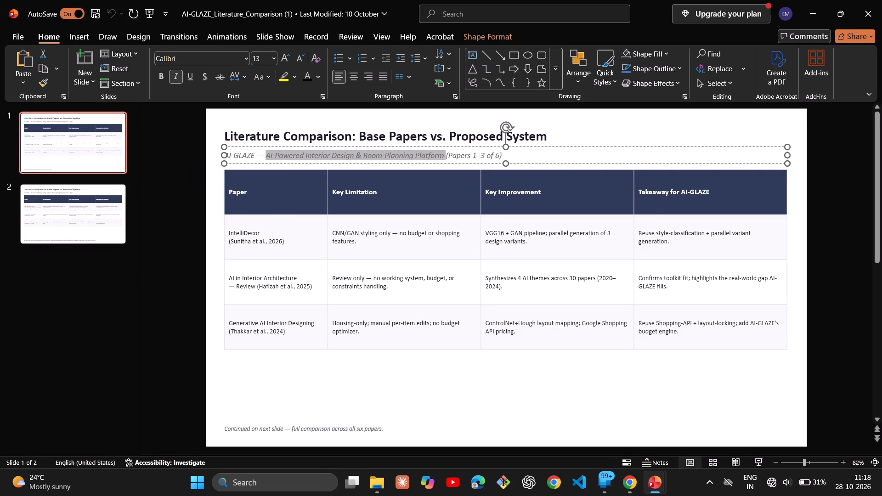
drag(284, 160, 243, 153)
key(ctrl+c)
key(alt+Tab)
click(413, 179)
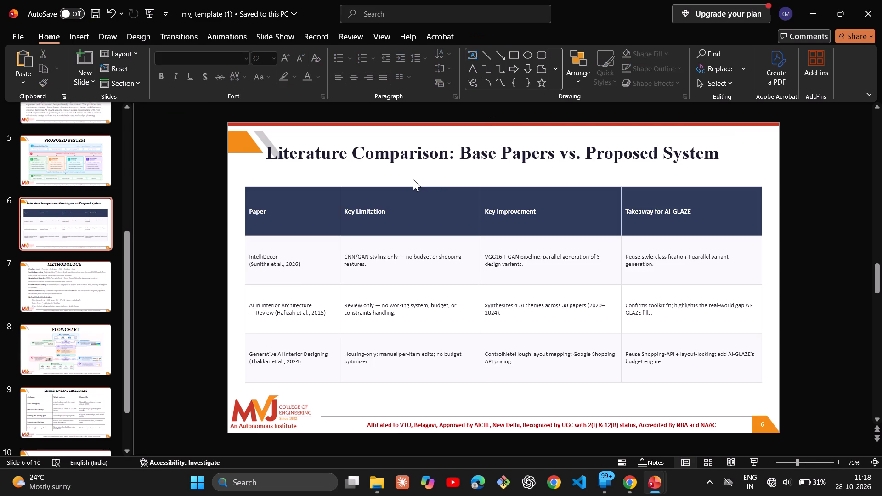
key(ctrl+v)
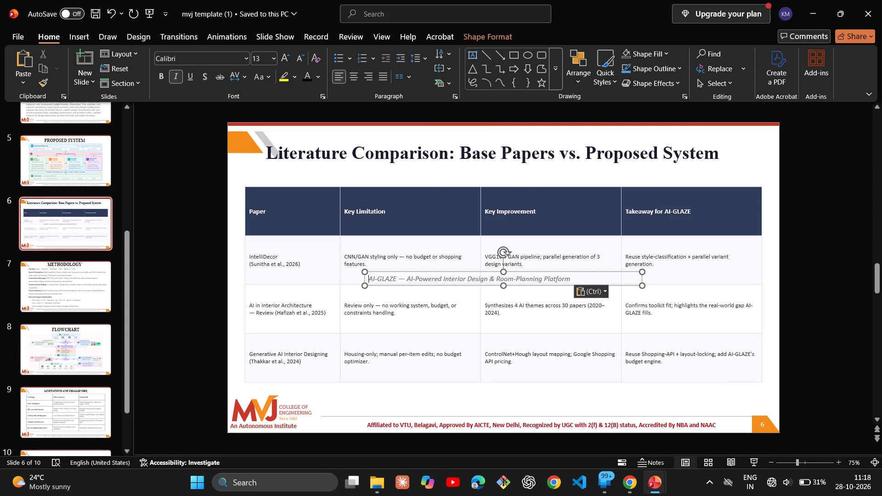
Change the font colour of the whole pasted subtitle to black.
click(553, 279)
key(ctrl+a)
click(319, 82)
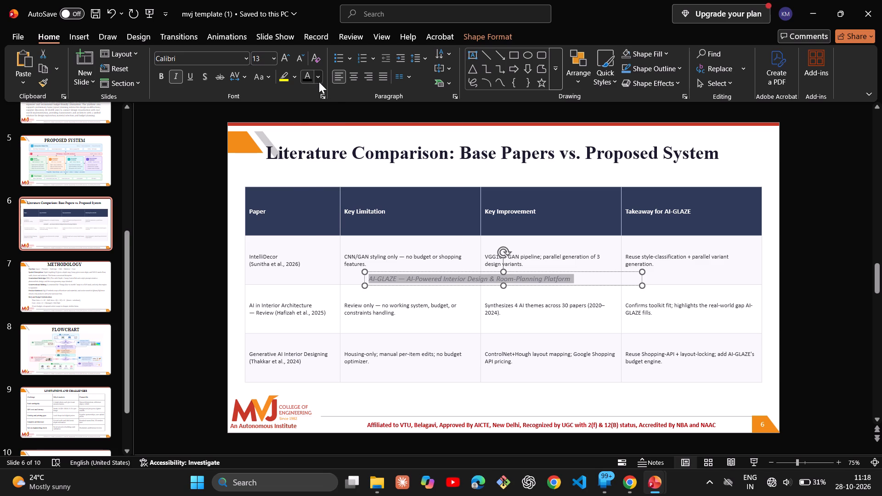
click(329, 135)
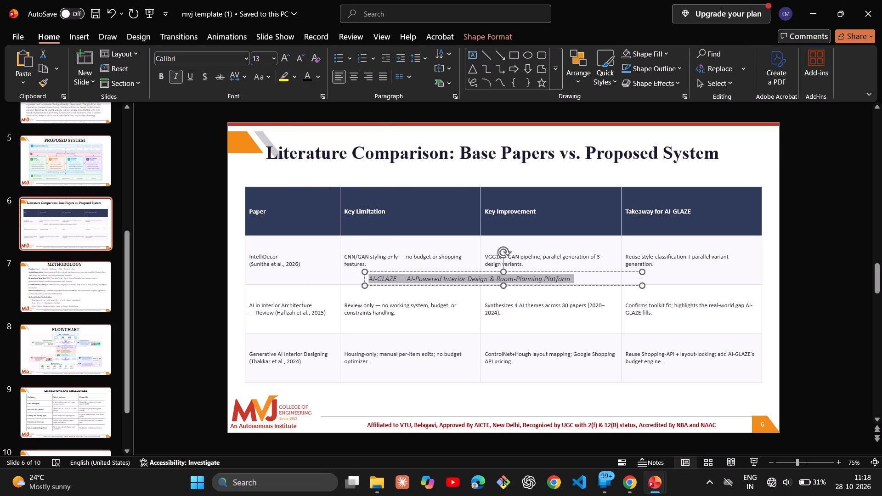
Move the subtitle between the heading and the table, aligned with the heading's left edge.
drag(473, 271, 358, 157)
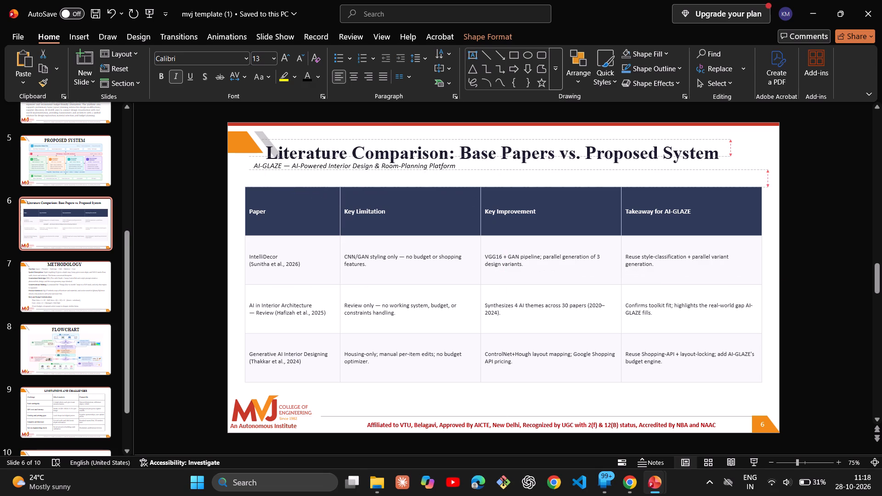
drag(358, 157, 367, 166)
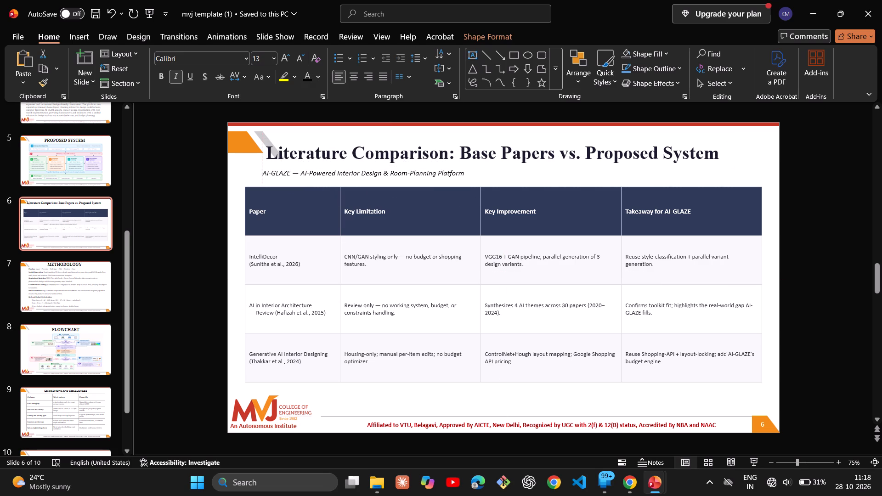
drag(367, 166, 370, 163)
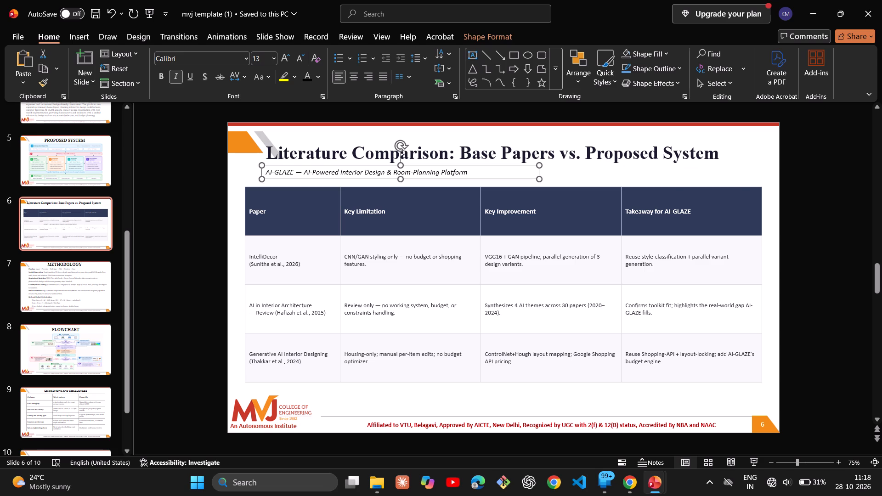
click(768, 167)
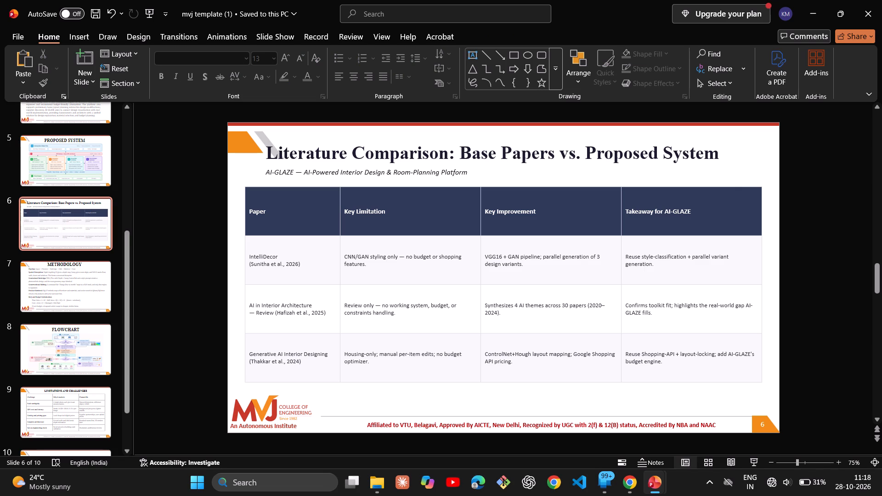
Review the order and content of the slides, including Introduction, Abstract and Proposed System.
scroll(120, 309, down, 2)
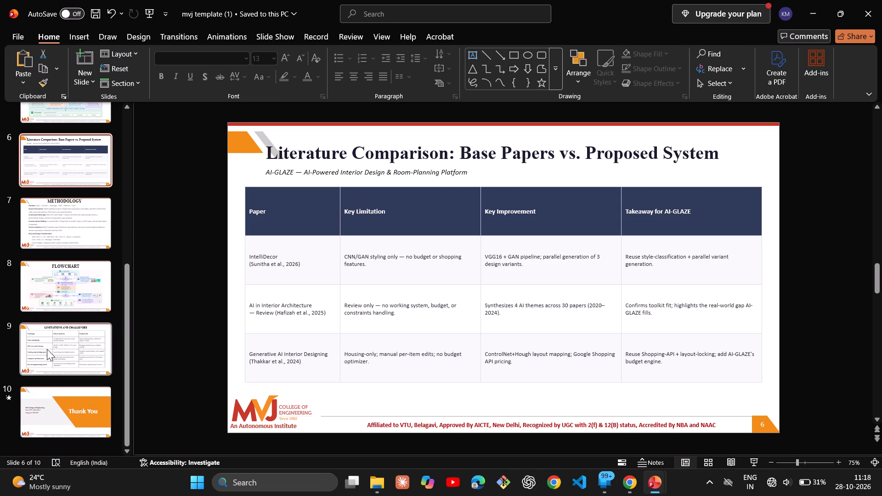
scroll(51, 211, up, 12)
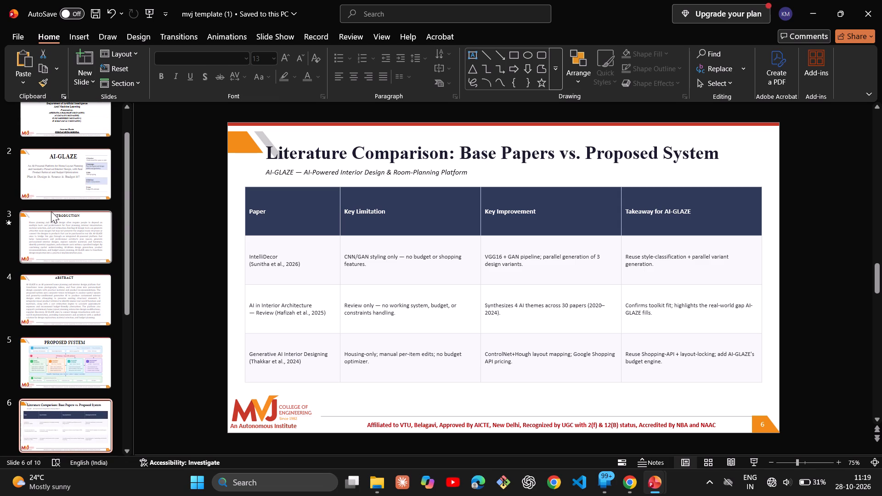
scroll(51, 211, up, 2)
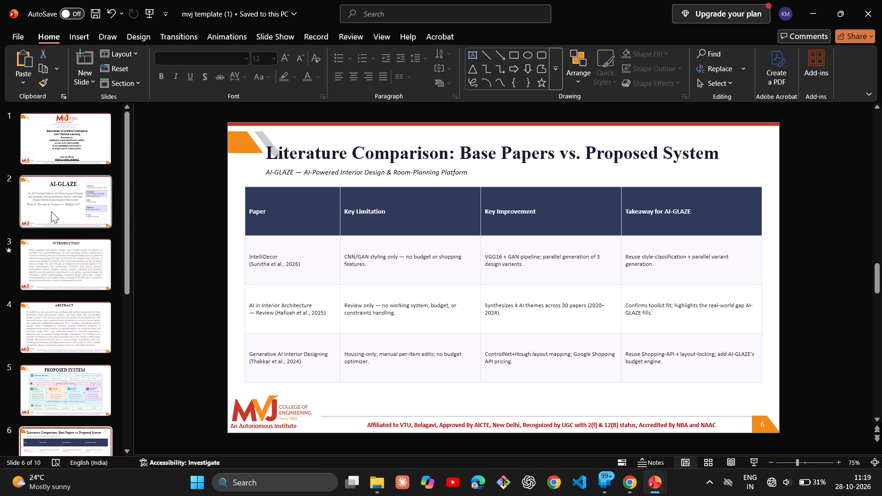
click(51, 211)
click(69, 269)
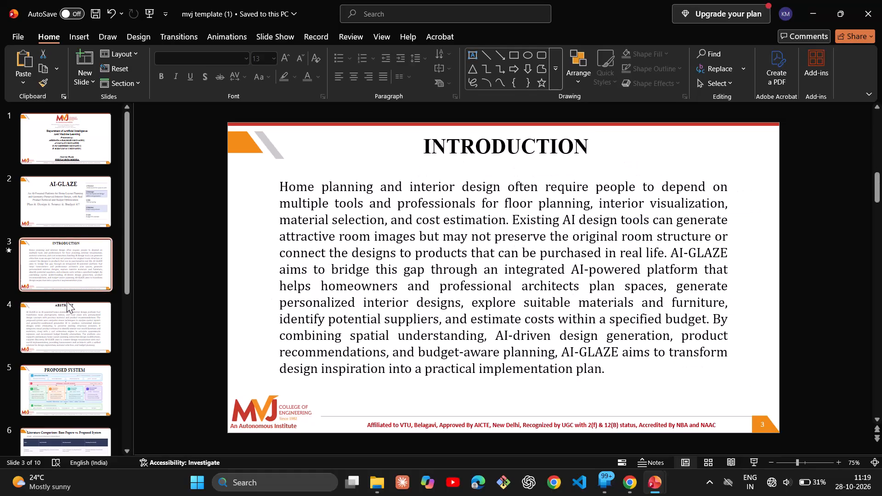
click(66, 302)
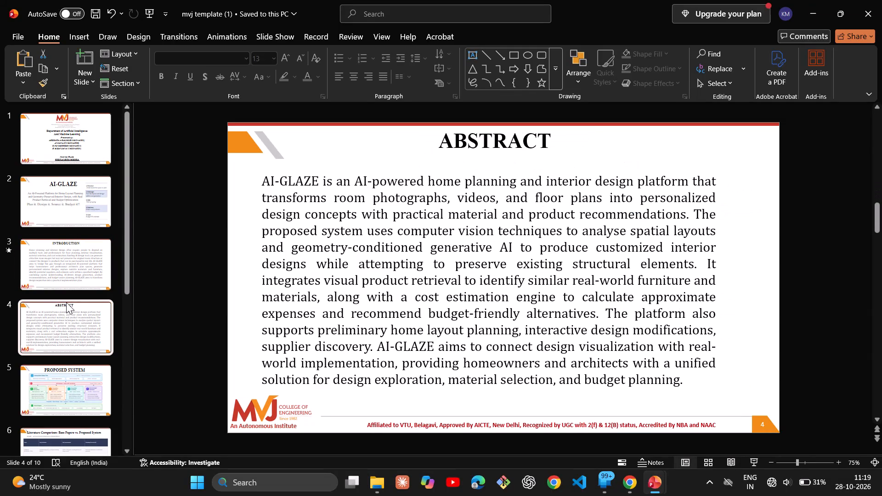
scroll(66, 302, down, 2)
click(66, 302)
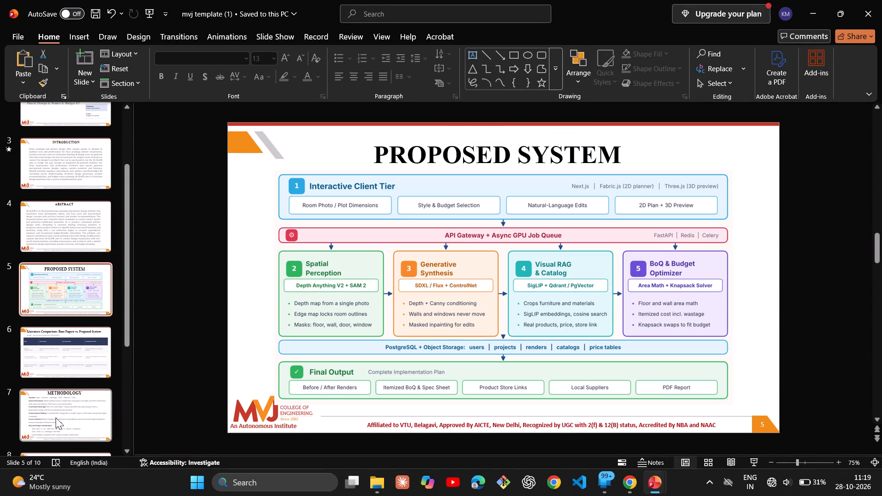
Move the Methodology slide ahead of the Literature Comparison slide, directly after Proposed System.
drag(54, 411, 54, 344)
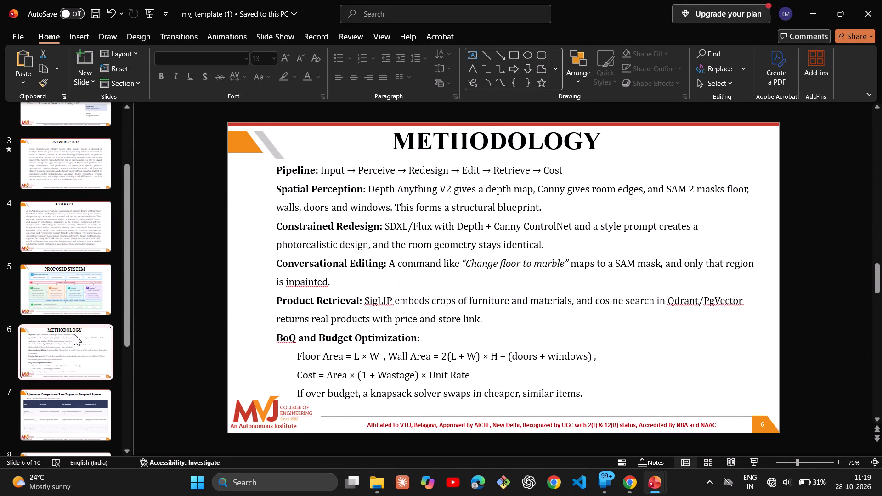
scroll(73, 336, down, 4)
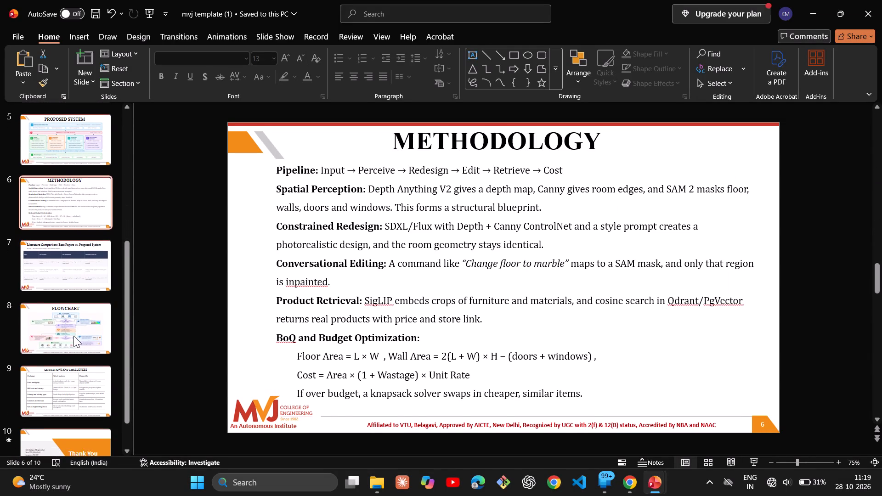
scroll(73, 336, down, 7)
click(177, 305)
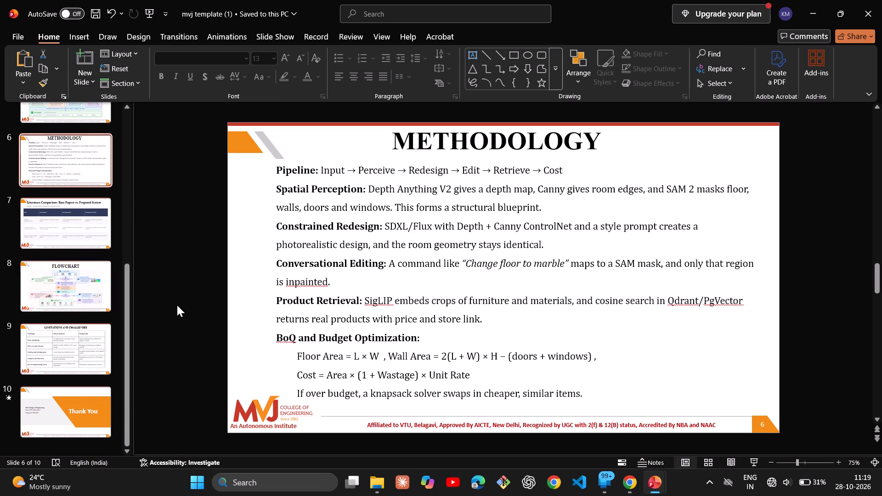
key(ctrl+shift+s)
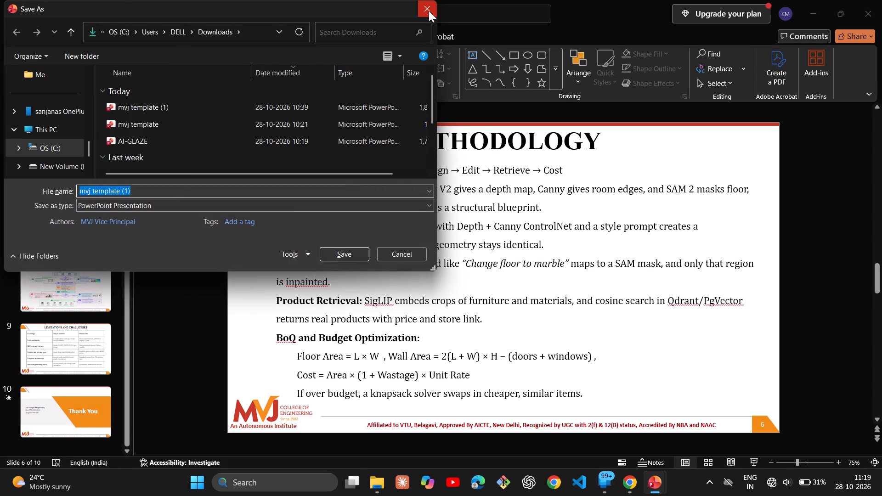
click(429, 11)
Move the Literature Comparison slide between the Abstract and Proposed System slides.
scroll(181, 310, up, 2)
scroll(181, 310, down, 1)
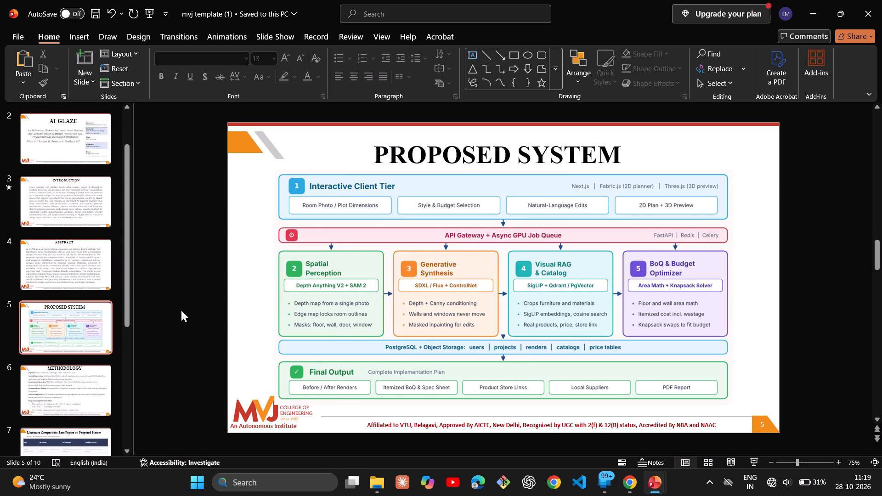
scroll(181, 310, down, 1)
scroll(92, 338, down, 2)
drag(64, 428, 57, 292)
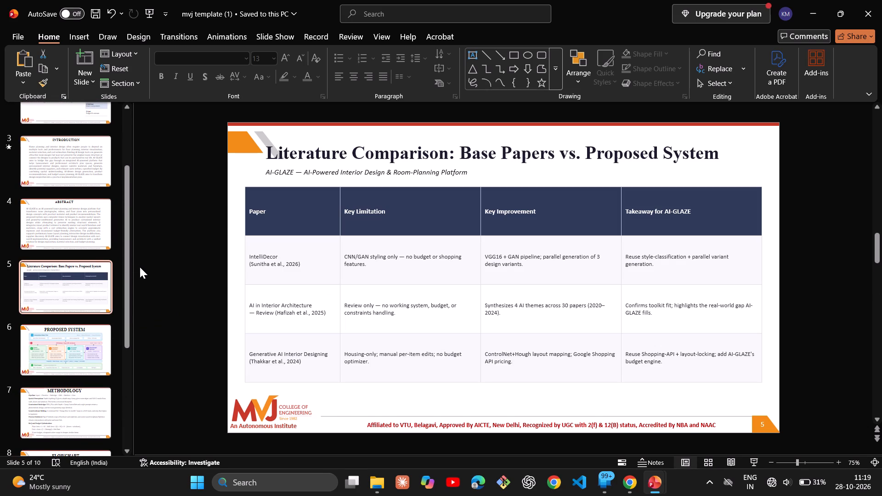
click(145, 265)
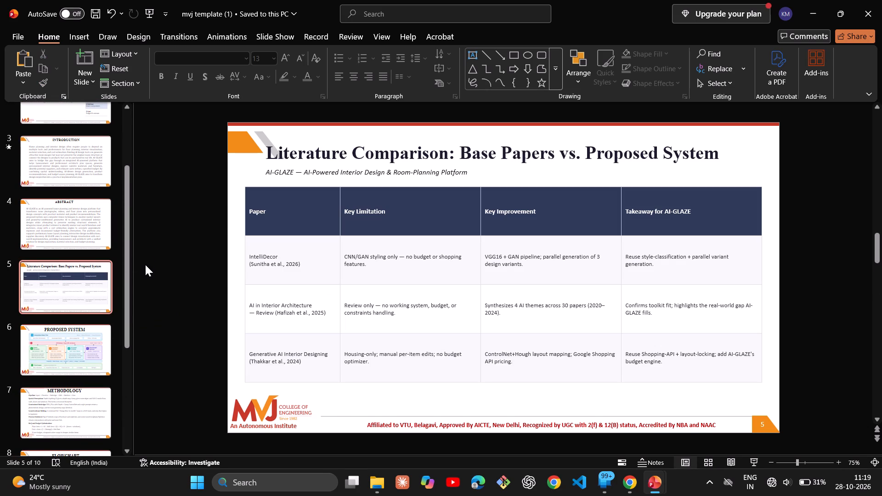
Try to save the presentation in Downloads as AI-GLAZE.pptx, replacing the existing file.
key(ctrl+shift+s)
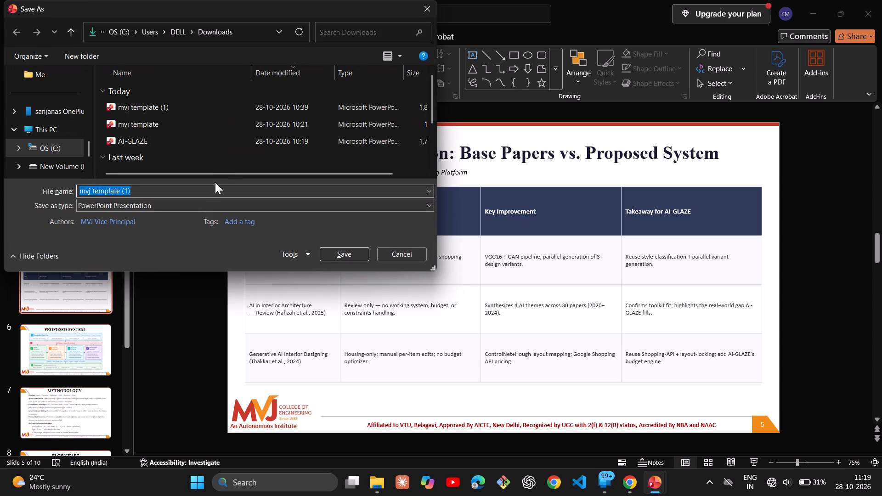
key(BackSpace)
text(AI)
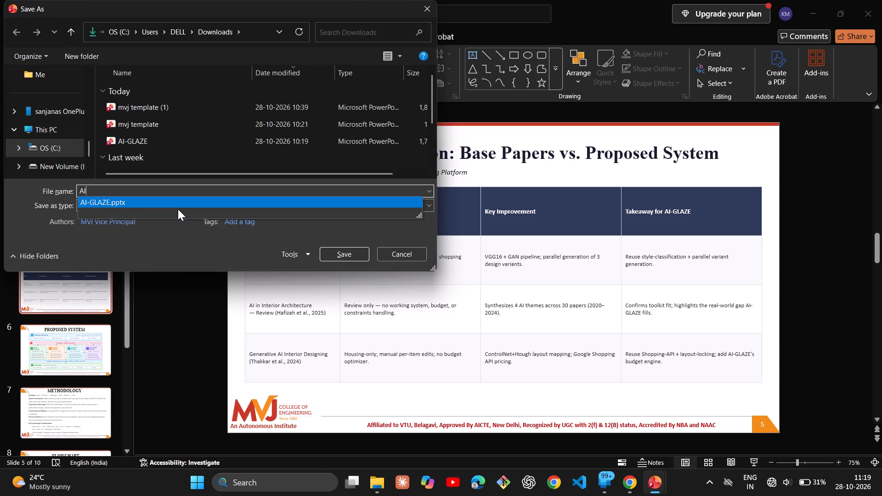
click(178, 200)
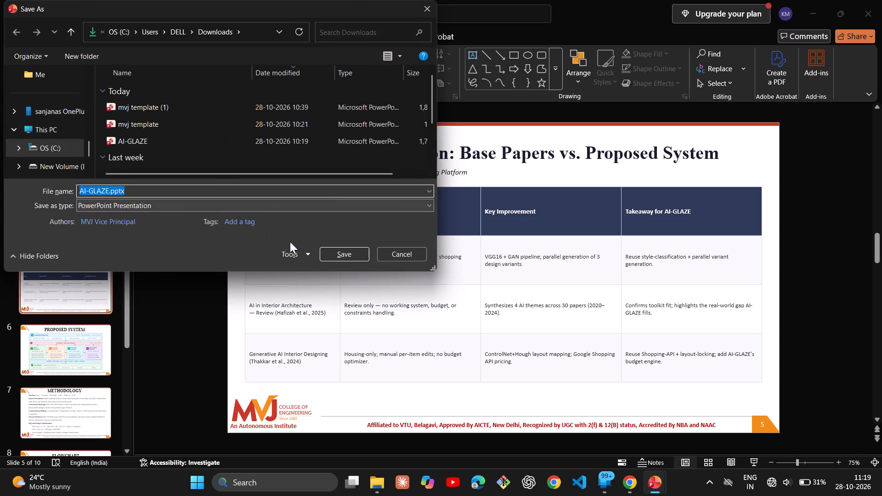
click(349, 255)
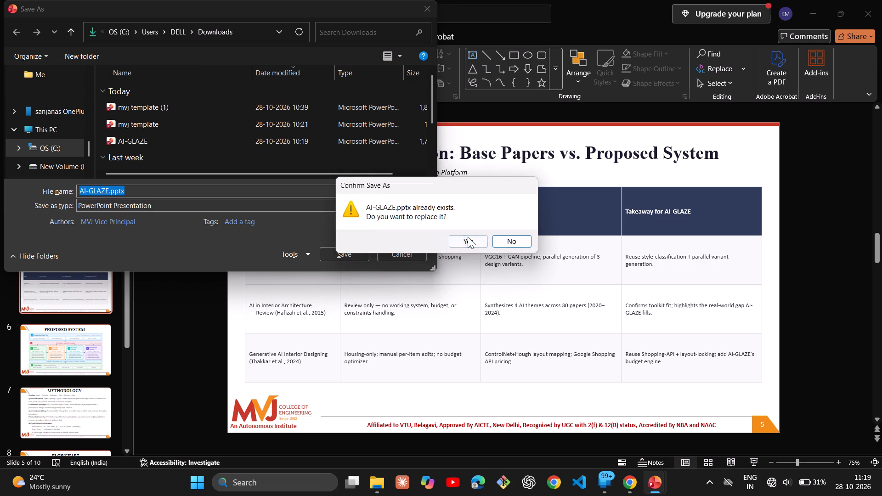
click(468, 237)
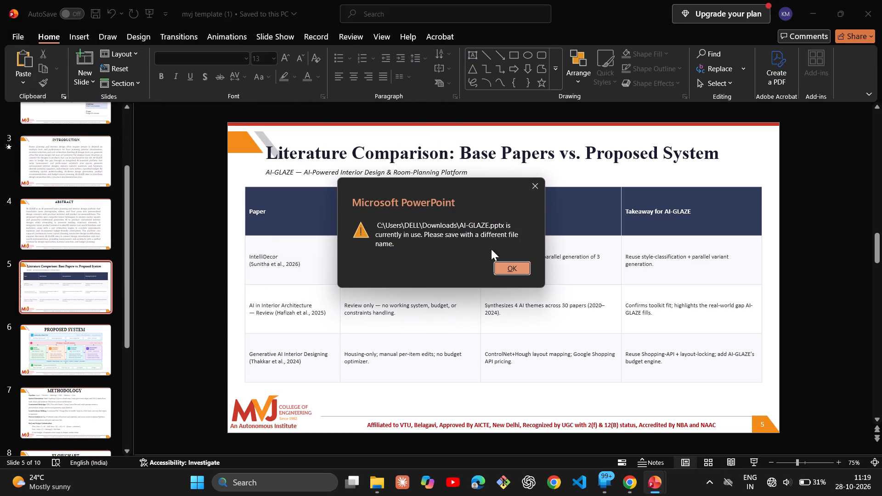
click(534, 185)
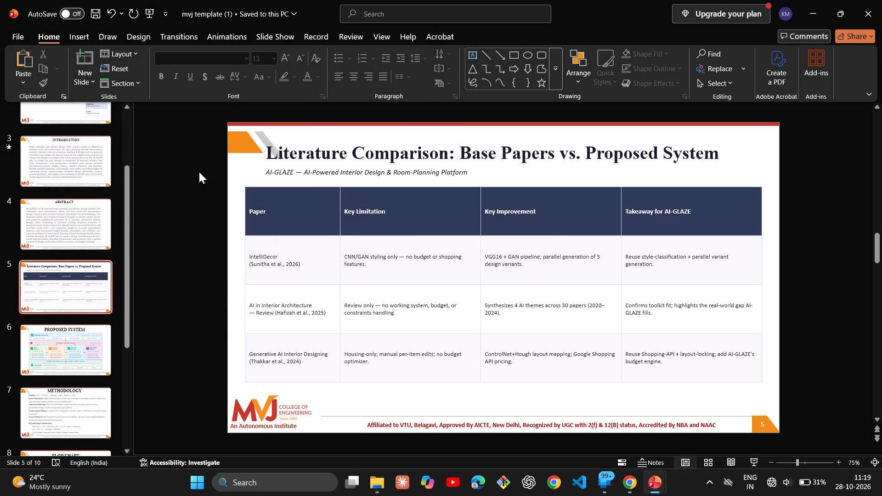
Save a copy of the presentation in Downloads under the new file name AIglaze.
key(ctrl+shift+s)
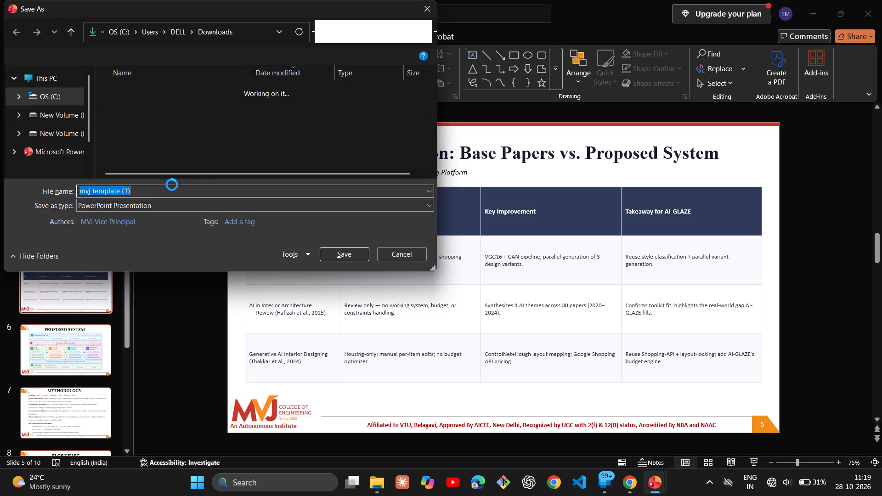
click(157, 190)
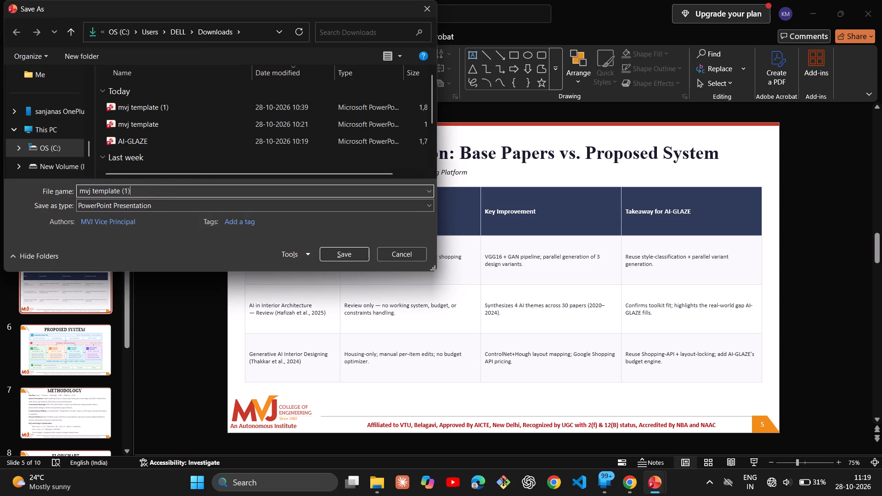
key(ctrl+a)
key(BackSpace)
text(AI)
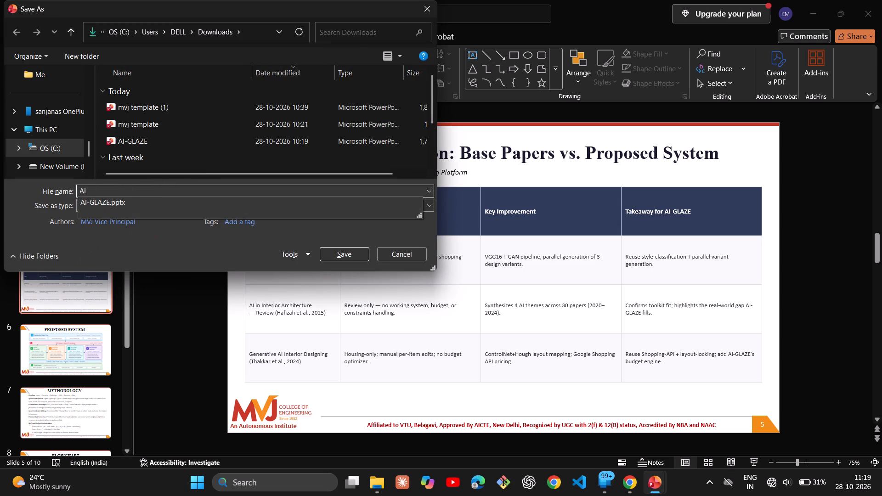
text(gla)
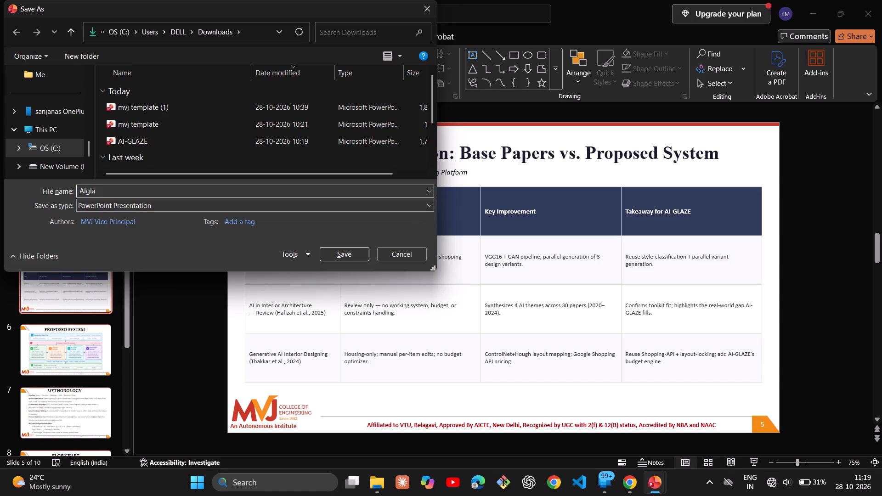
text(ze)
key(Return)
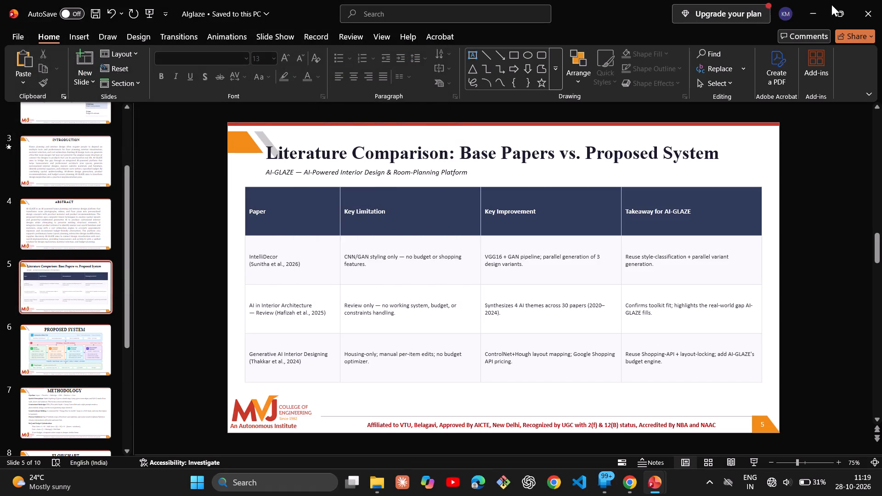
Close the AIglaze, literature comparison and AI-GLAZE presentations and the File Explorer window, discarding the unsaved changes to AI-GLAZE.
click(880, 7)
click(880, 7)
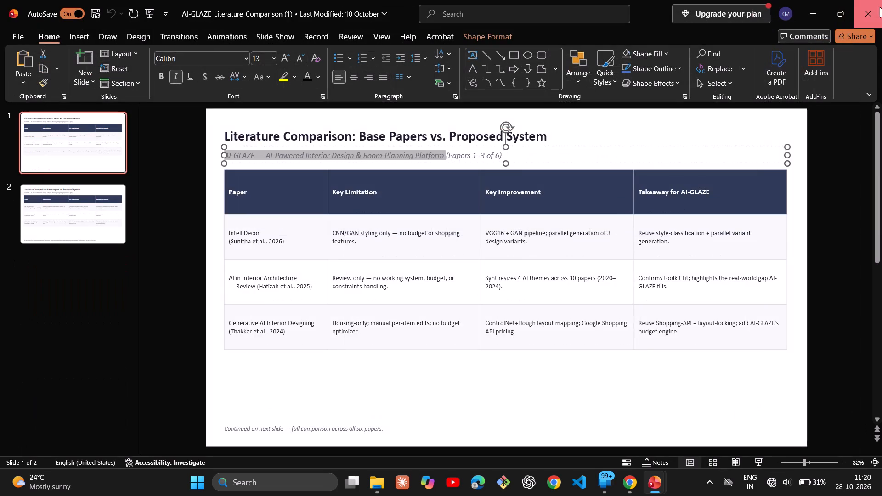
click(856, 11)
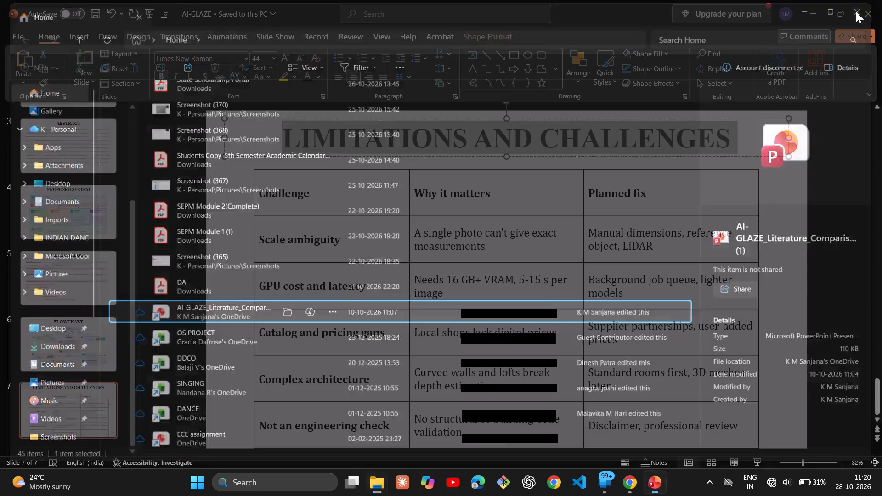
click(872, 11)
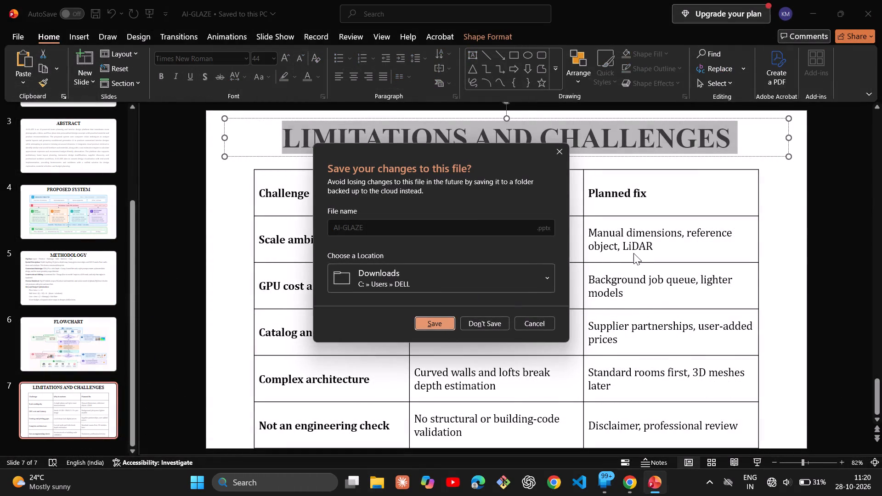
click(633, 253)
click(487, 323)
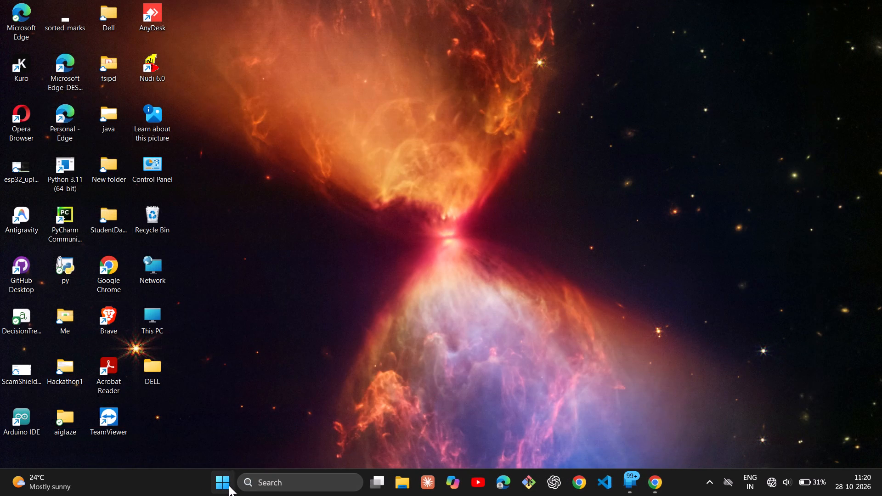
Put the computer to sleep.
click(229, 485)
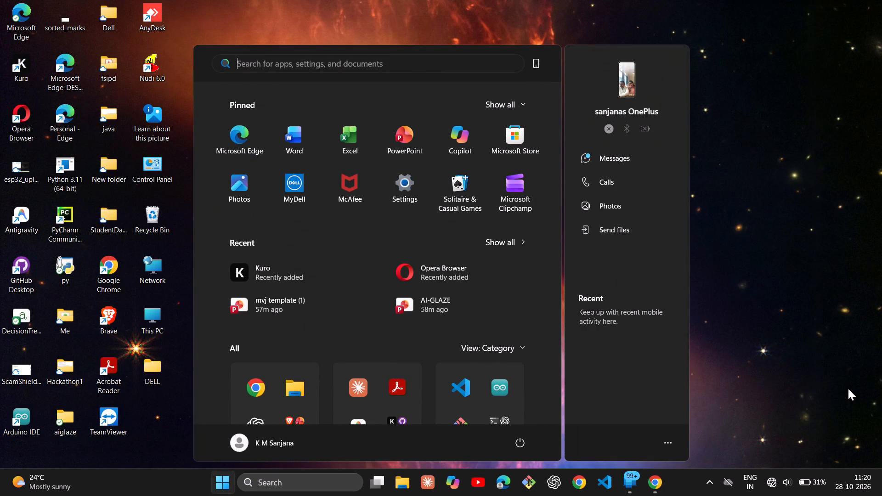
click(848, 389)
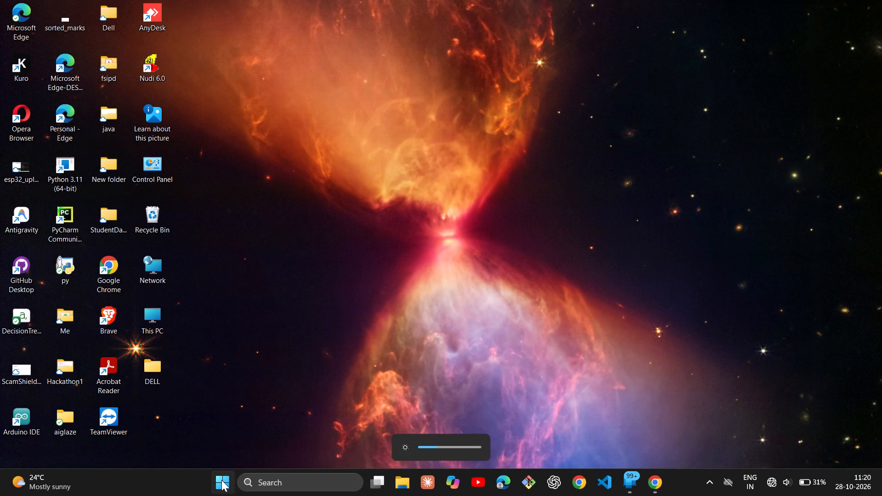
click(221, 480)
click(521, 437)
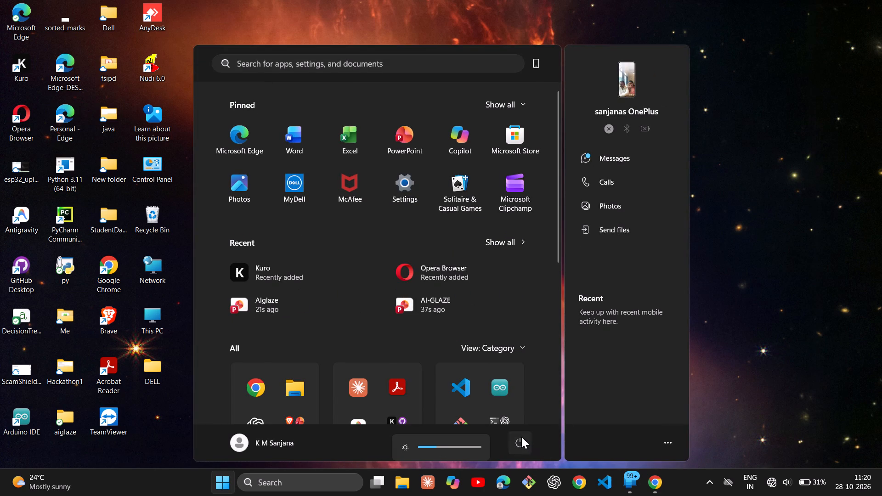
click(525, 384)
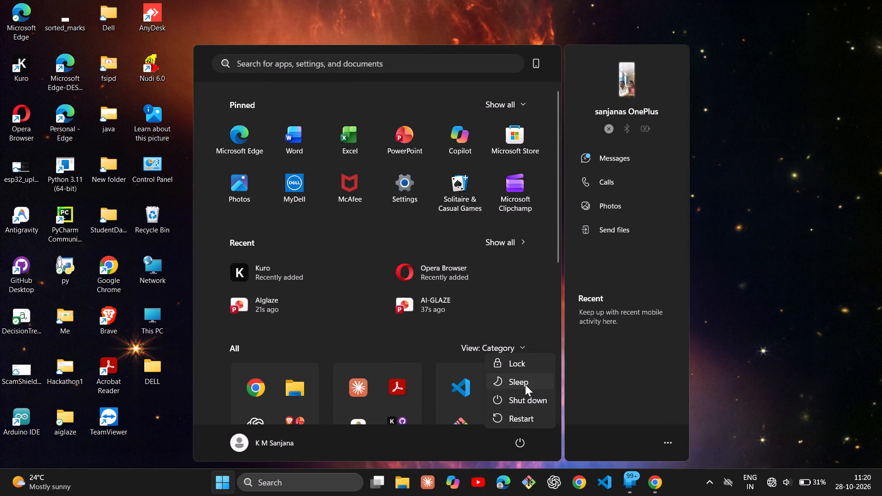